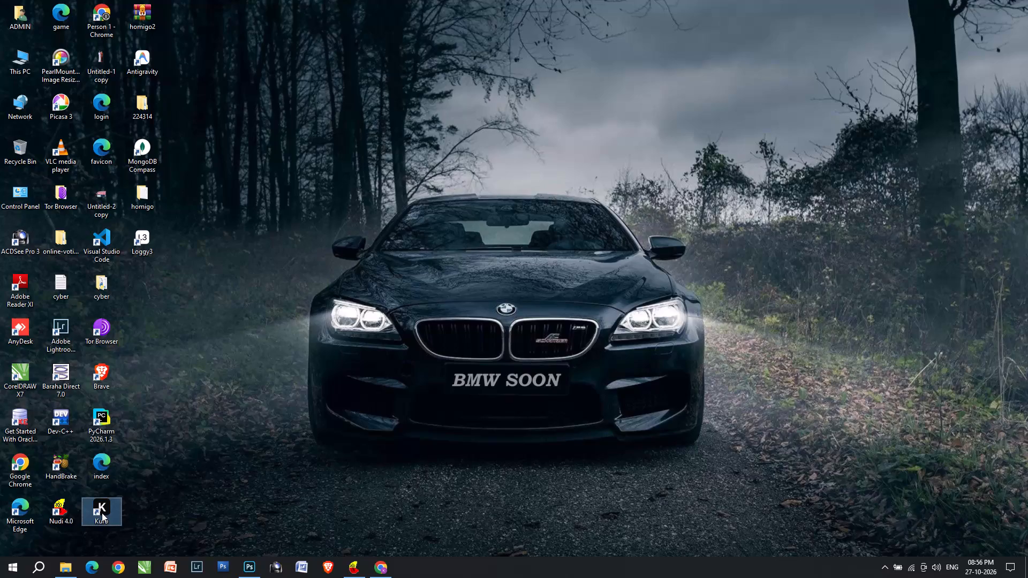
Launch the Kuro application from the desktop.
{"action": "double_click", "coordinate": [102, 513]}
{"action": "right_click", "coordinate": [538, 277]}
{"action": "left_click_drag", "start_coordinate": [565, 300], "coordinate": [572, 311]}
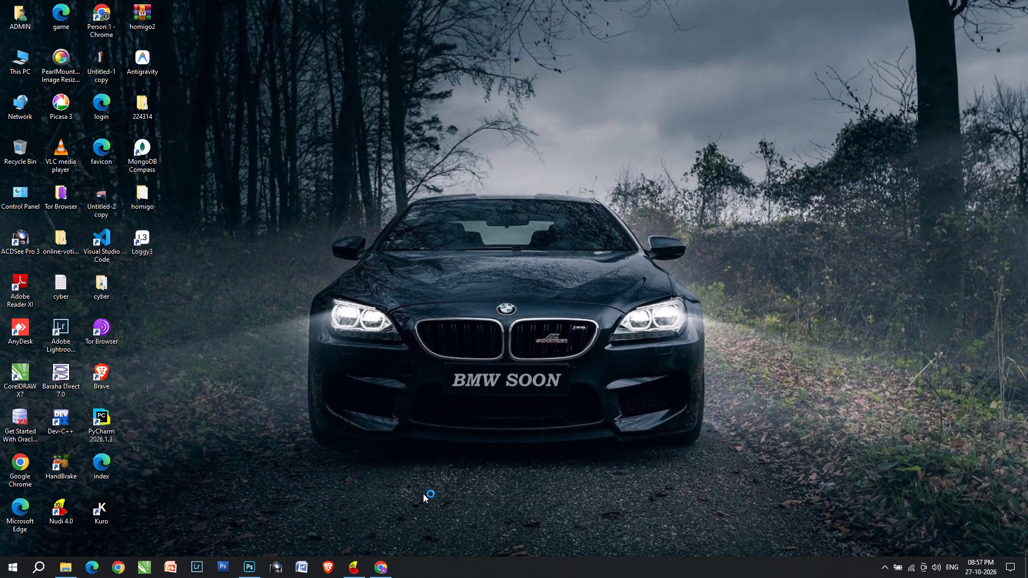
Switch to the open Nudi 4.0 window with the Kannada text document.
{"action": "left_click", "coordinate": [362, 574]}
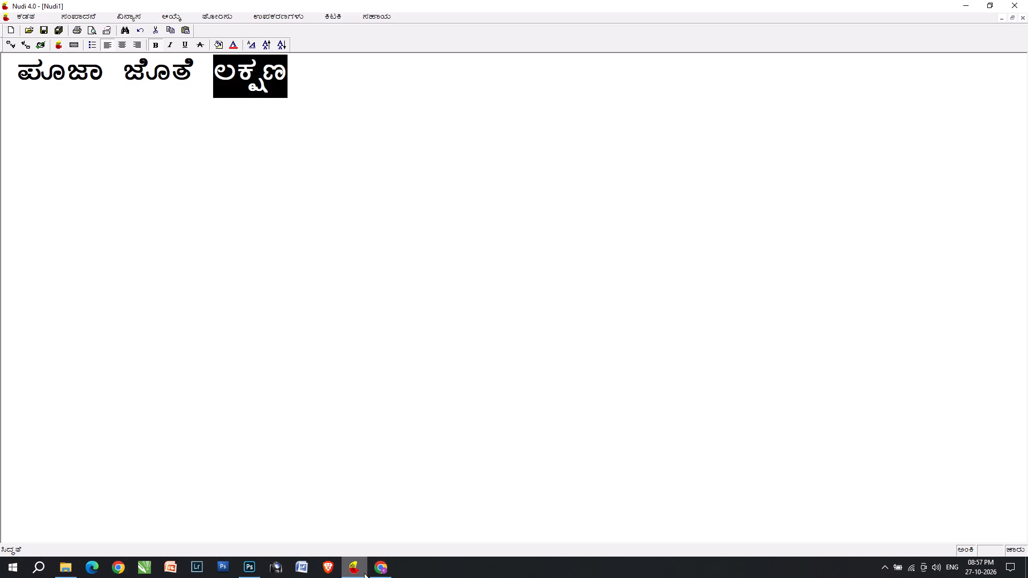
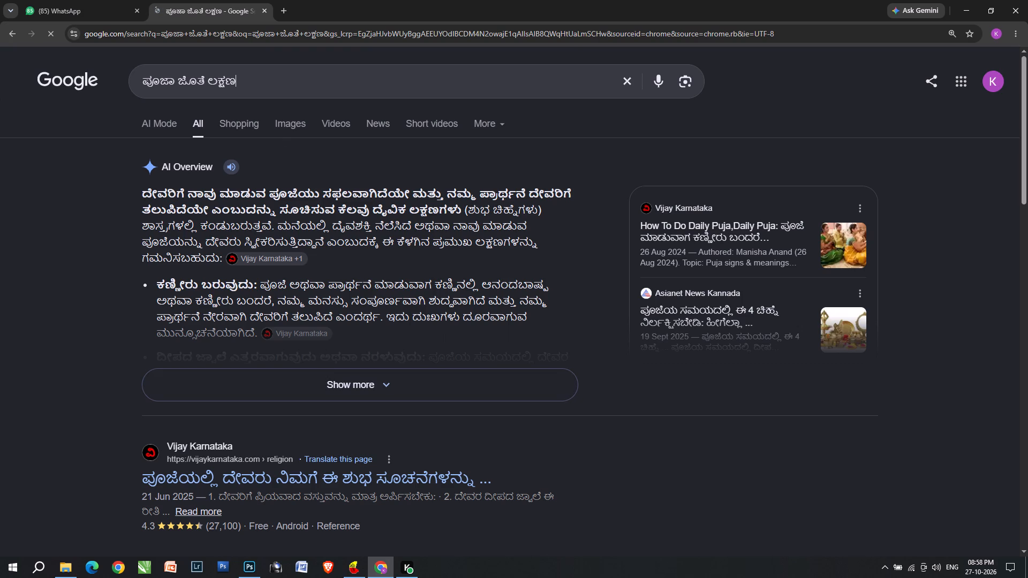
Extend the Google query to "ಪೂಜಾ ಜೊತೆ ಲಕ್ಷಣ write in kannada" and run the search.
{"action": "key", "text": "space"}
{"action": "type", "text": "wriytre"}
{"action": "key", "text": "space"}
{"action": "key", "text": "BackSpace"}
{"action": "key", "text": "BackSpace"}
{"action": "key", "text": "BackSpace"}
{"action": "key", "text": "BackSpace"}
{"action": "key", "text": "BackSpace"}
{"action": "type", "text": "te ij"}
{"action": "key", "text": "BackSpace"}
{"action": "type", "text": "n"}
{"action": "key", "text": "space"}
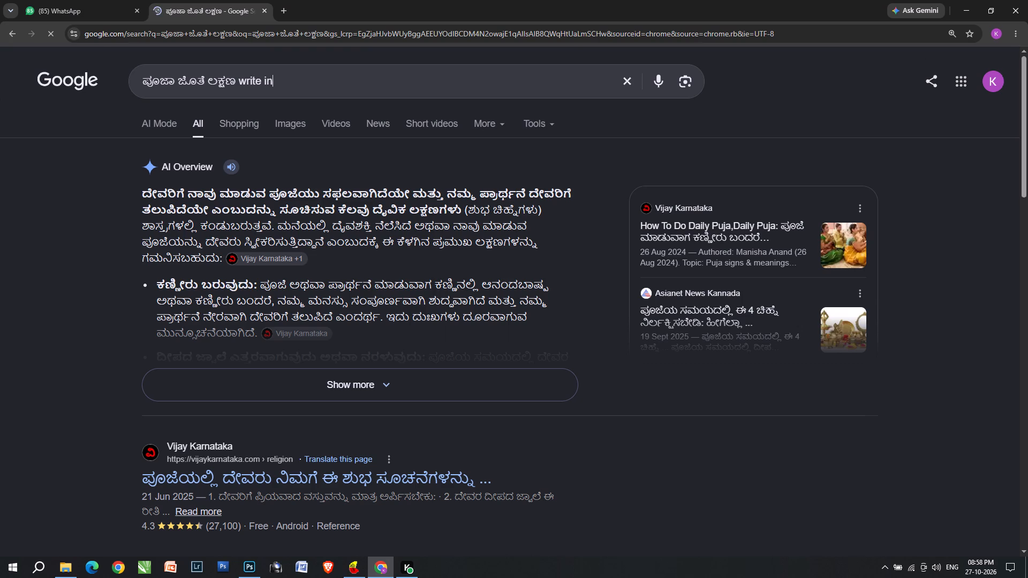
{"action": "scroll", "coordinate": [275, 87], "scroll_direction": "up", "scroll_amount": 12}
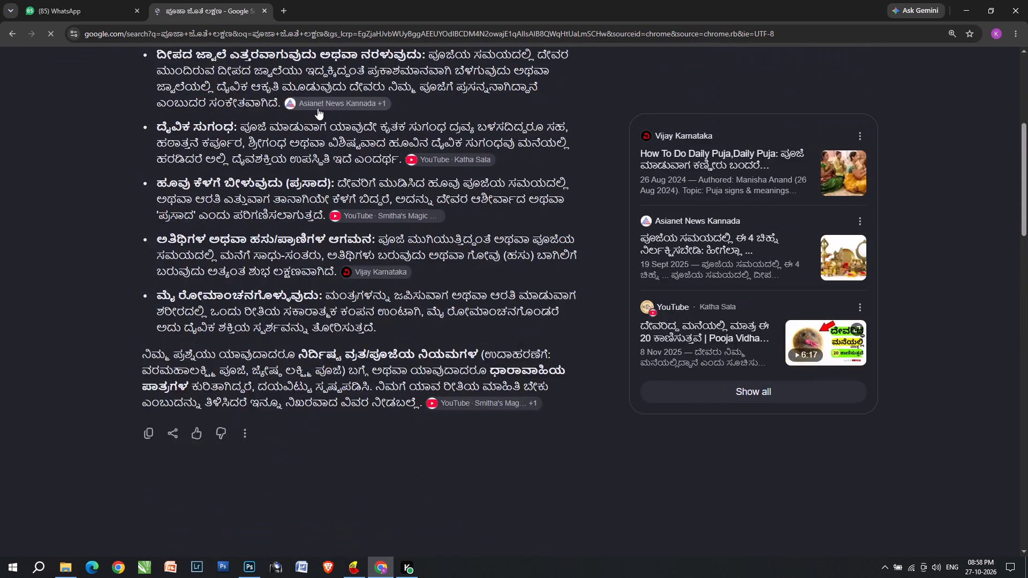
{"action": "scroll", "coordinate": [318, 108], "scroll_direction": "up", "scroll_amount": 10}
{"action": "left_click", "coordinate": [306, 92]}
{"action": "key", "text": "space"}
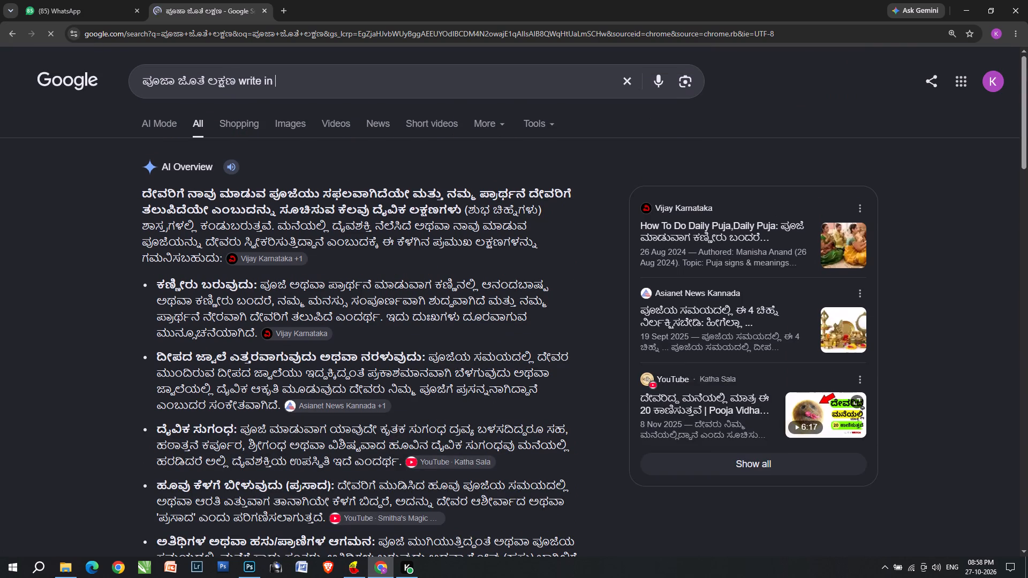
{"action": "type", "text": "kannada"}
{"action": "key", "text": "Return"}
{"action": "left_click", "coordinate": [528, 85]}
{"action": "key", "text": "Return"}
{"action": "key", "text": "Return"}
{"action": "scroll", "coordinate": [404, 208], "scroll_direction": "down", "scroll_amount": 5}
{"action": "scroll", "coordinate": [405, 211], "scroll_direction": "up", "scroll_amount": 2}
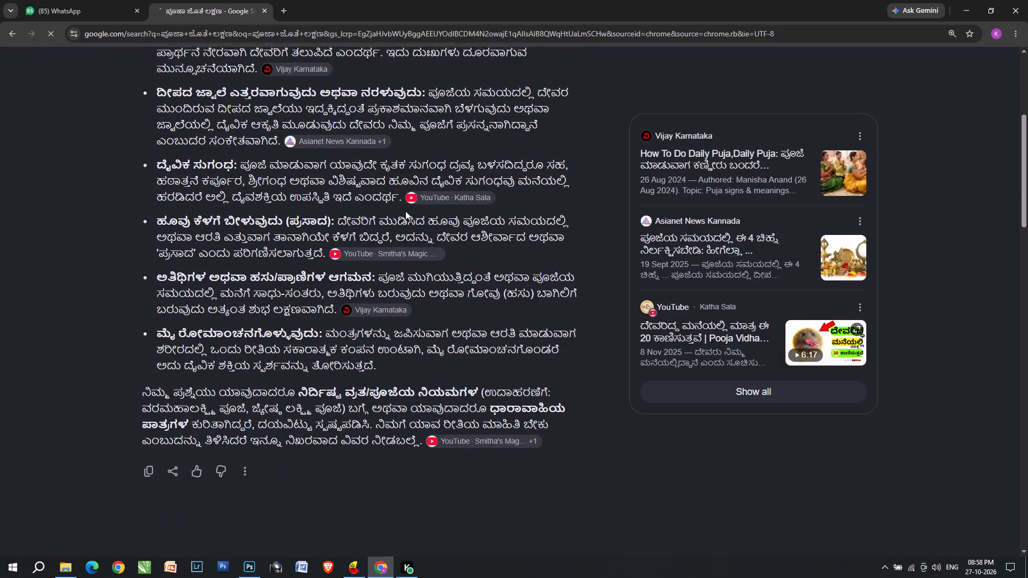
{"action": "scroll", "coordinate": [405, 211], "scroll_direction": "up", "scroll_amount": 4}
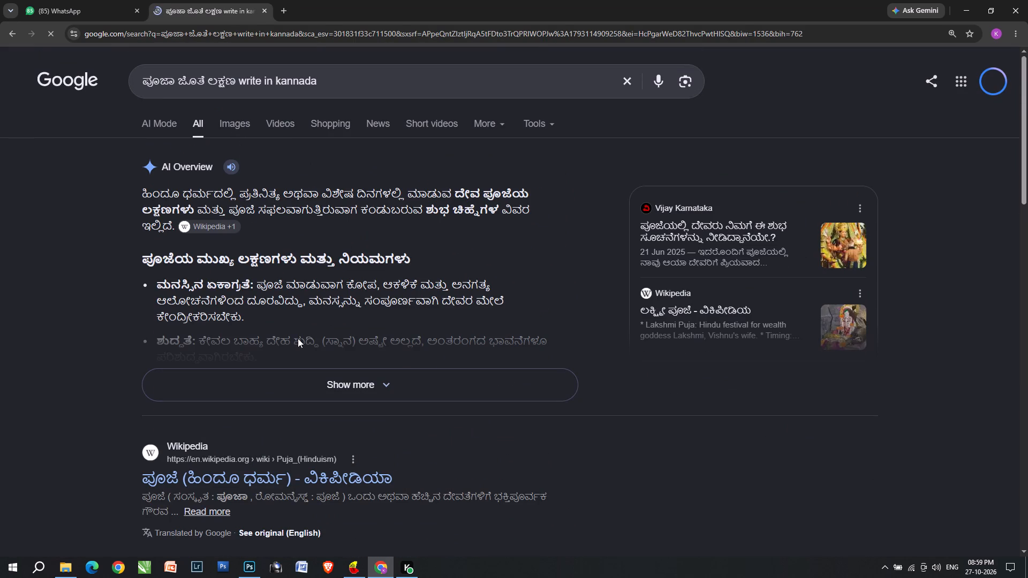
Expand the AI Overview for the Kannada query to show its full text.
{"action": "left_click", "coordinate": [258, 372]}
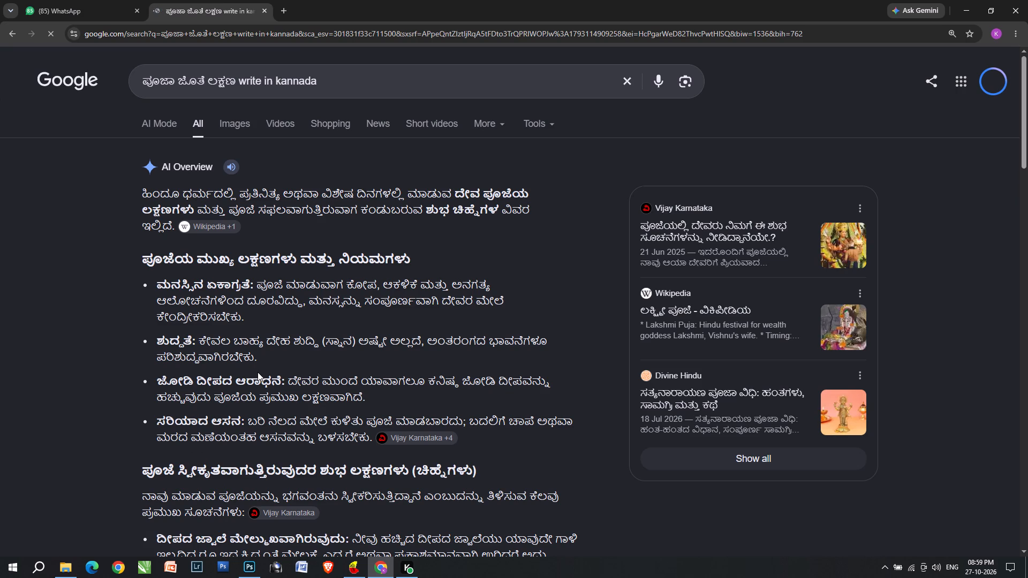
{"action": "left_click", "coordinate": [155, 470]}
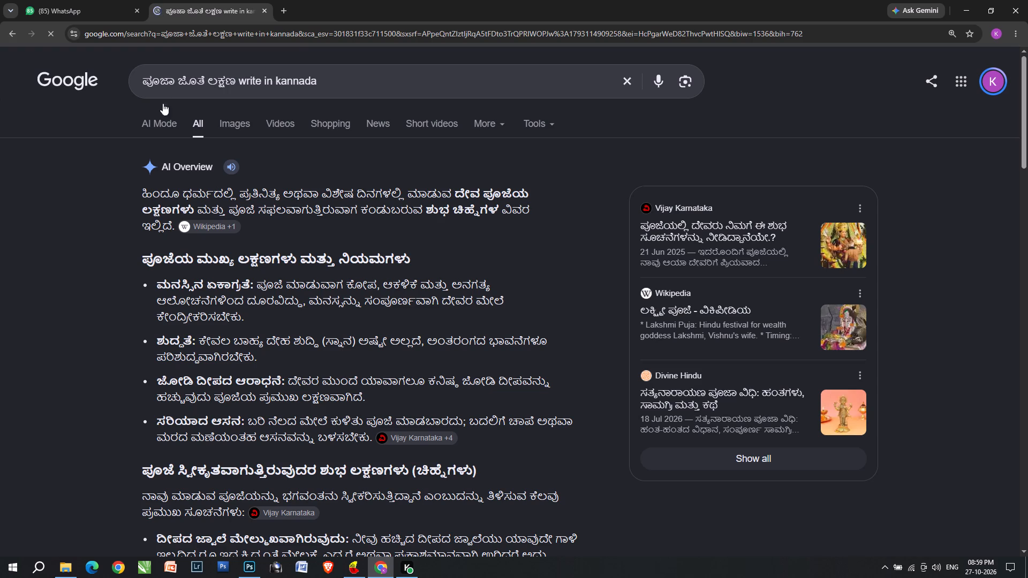
Run the suggested search "pooja in kannada word" and select the Kannada word in its translation result.
{"action": "double_click", "coordinate": [154, 81]}
{"action": "left_click", "coordinate": [146, 80]}
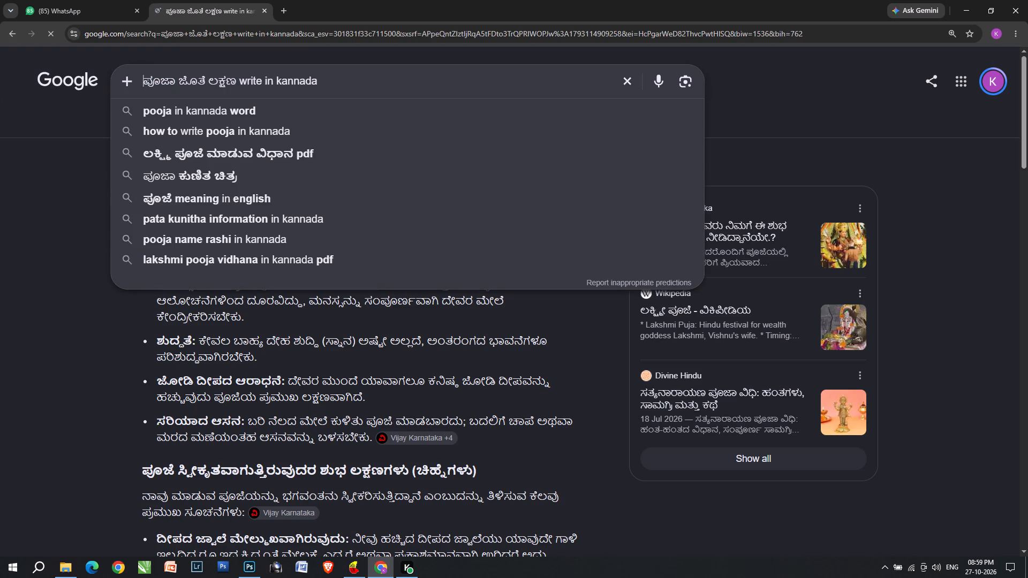
{"action": "double_click", "coordinate": [153, 81]}
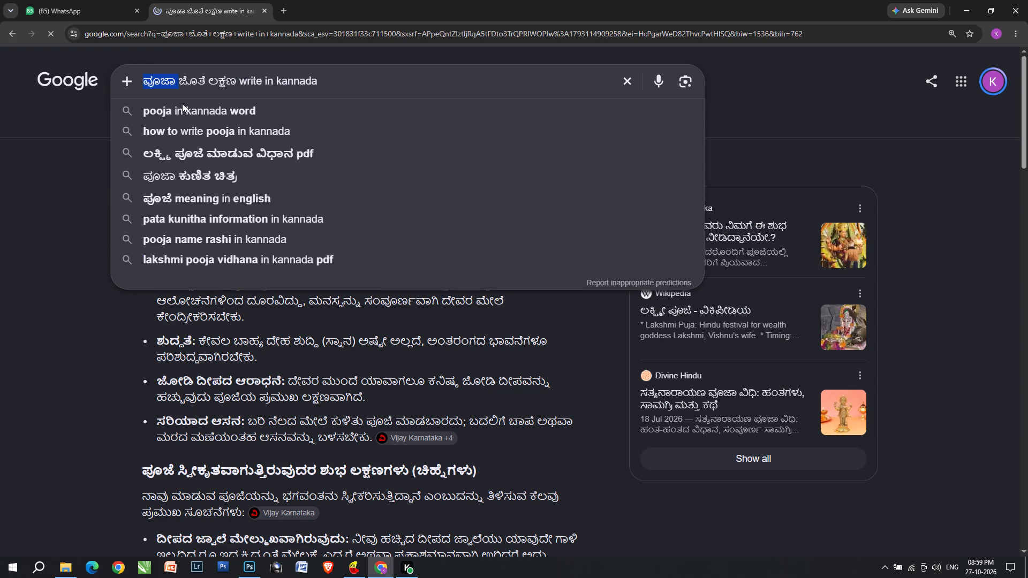
{"action": "left_click", "coordinate": [187, 110]}
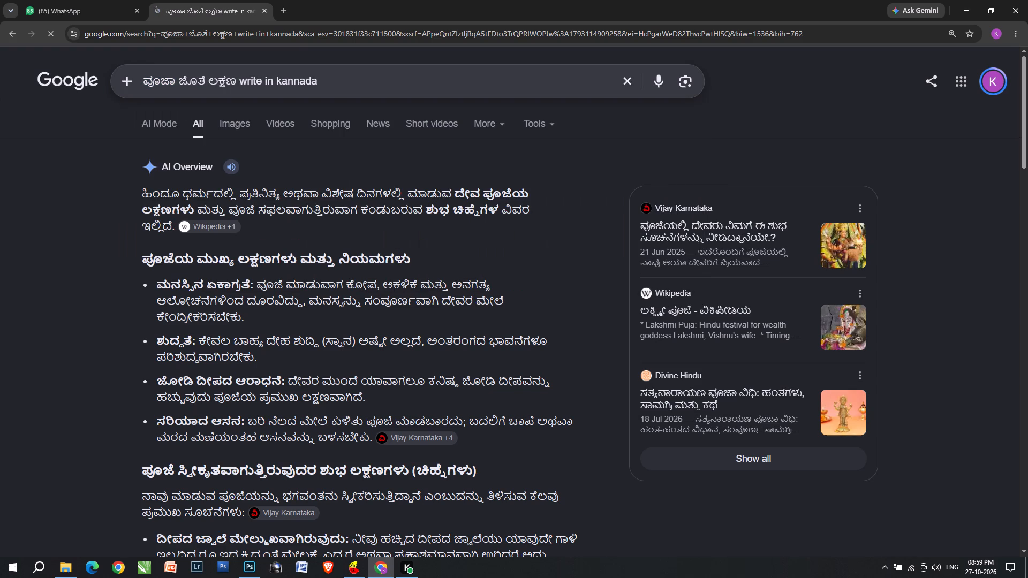
{"action": "double_click", "coordinate": [191, 80]}
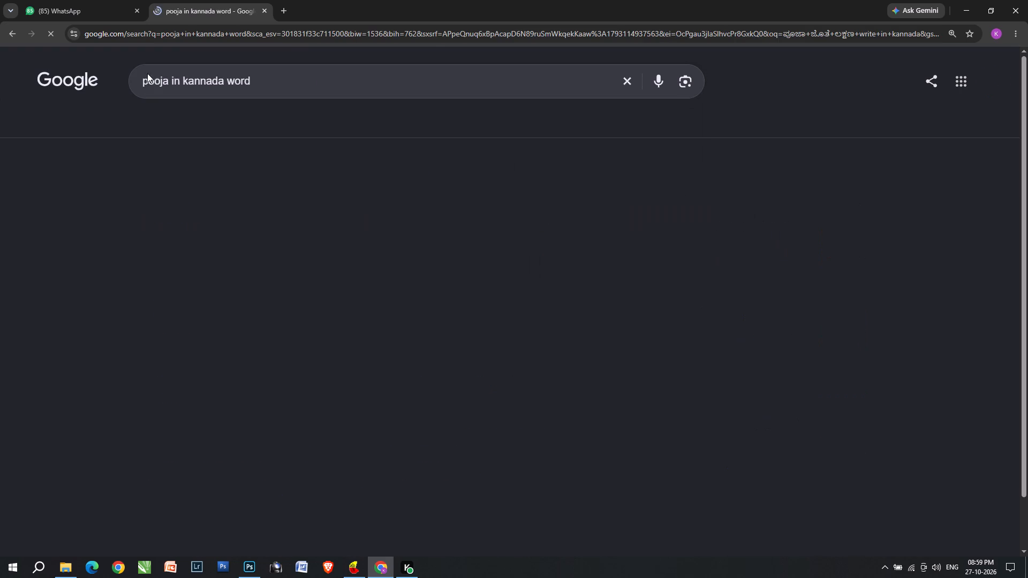
{"action": "double_click", "coordinate": [147, 73]}
{"action": "double_click", "coordinate": [417, 209]}
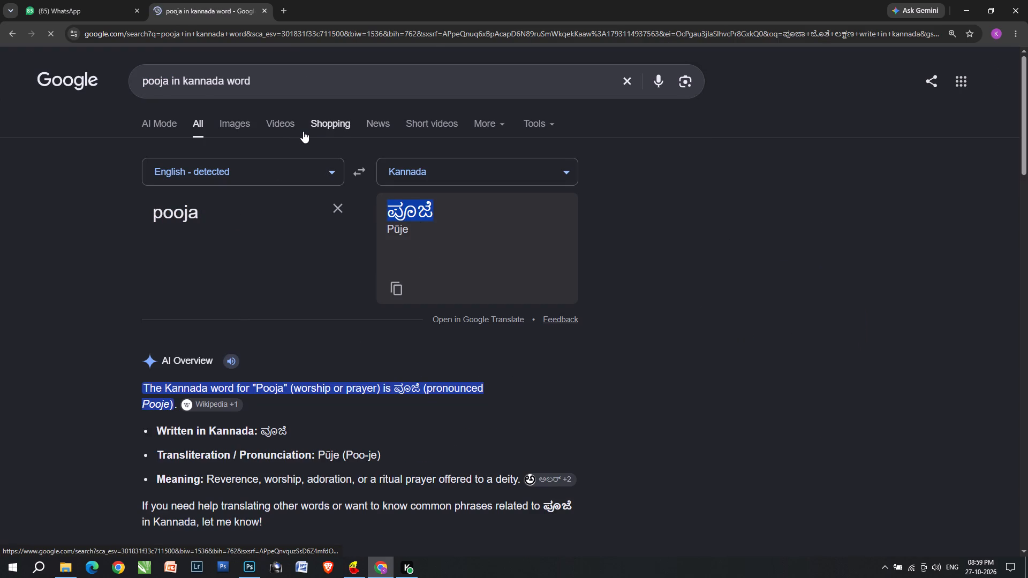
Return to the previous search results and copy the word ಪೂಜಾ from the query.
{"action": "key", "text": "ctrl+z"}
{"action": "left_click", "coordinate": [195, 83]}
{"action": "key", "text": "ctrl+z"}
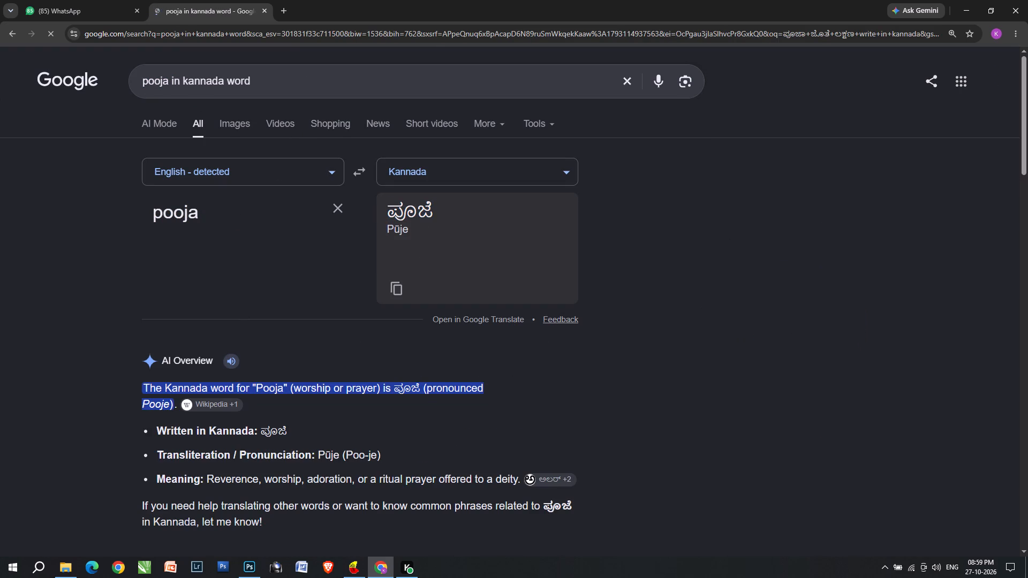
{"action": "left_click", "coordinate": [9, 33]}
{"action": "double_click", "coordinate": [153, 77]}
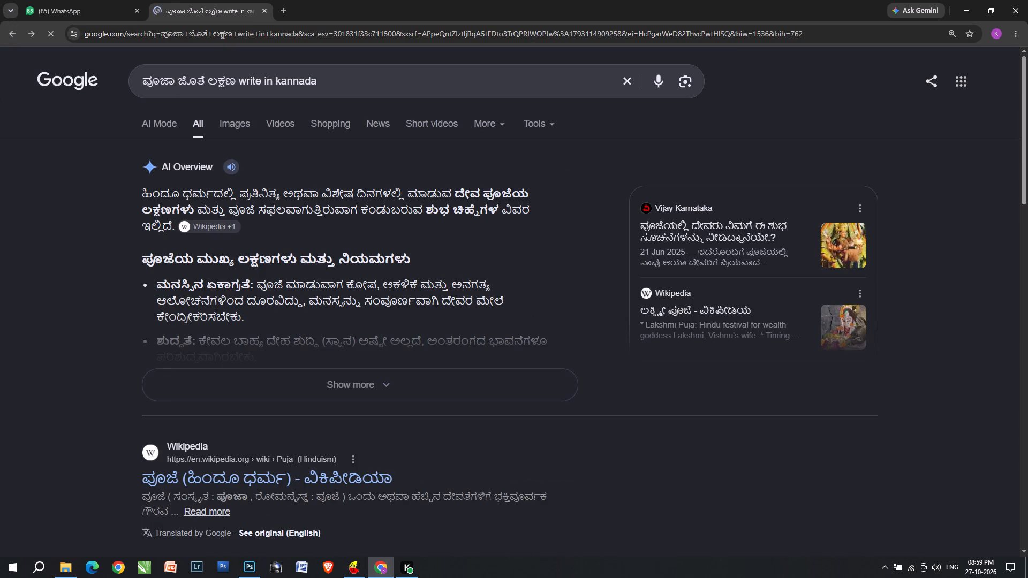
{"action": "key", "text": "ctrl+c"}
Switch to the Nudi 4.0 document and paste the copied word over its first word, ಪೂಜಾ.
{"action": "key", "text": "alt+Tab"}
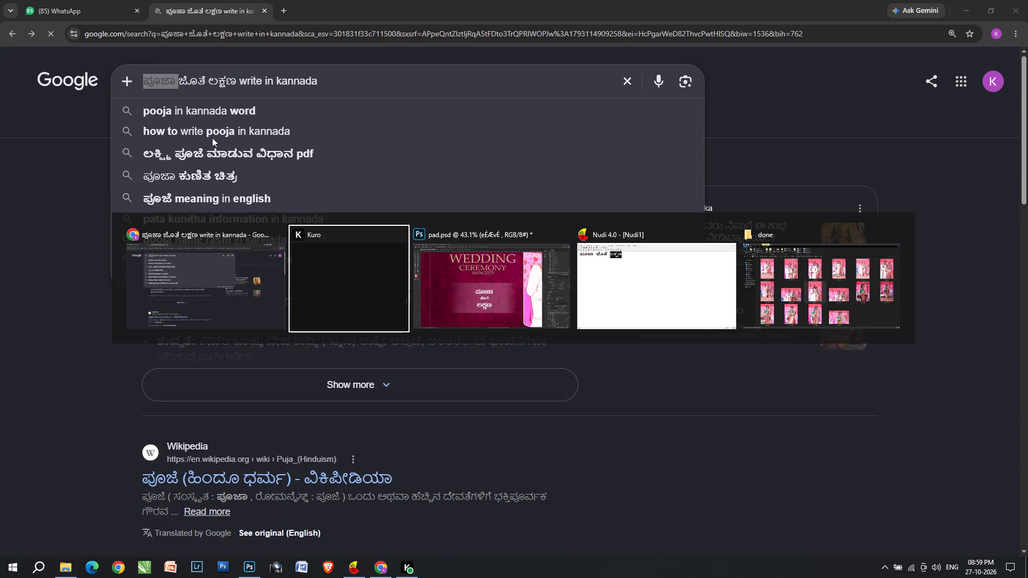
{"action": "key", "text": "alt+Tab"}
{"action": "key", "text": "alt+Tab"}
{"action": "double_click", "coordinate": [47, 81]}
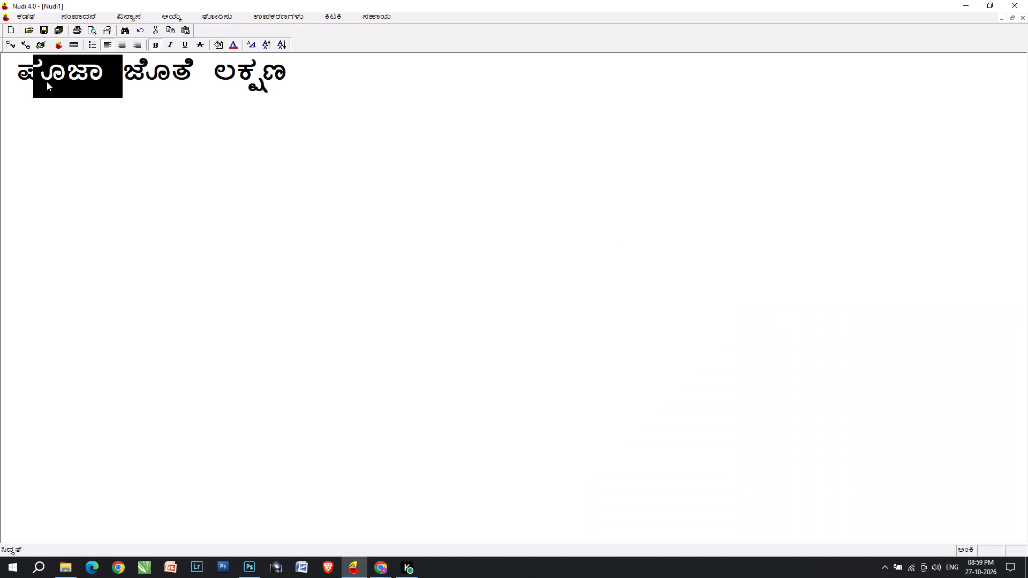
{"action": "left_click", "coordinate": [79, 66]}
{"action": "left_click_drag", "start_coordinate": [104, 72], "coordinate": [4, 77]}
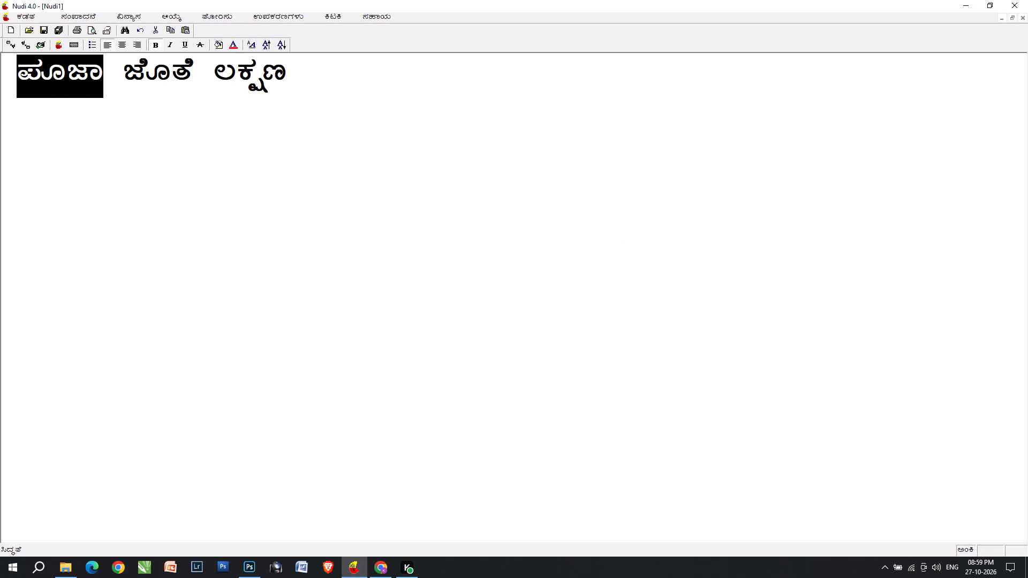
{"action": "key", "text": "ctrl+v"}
Delete the pasted first word from the Nudi document.
{"action": "double_click", "coordinate": [49, 81]}
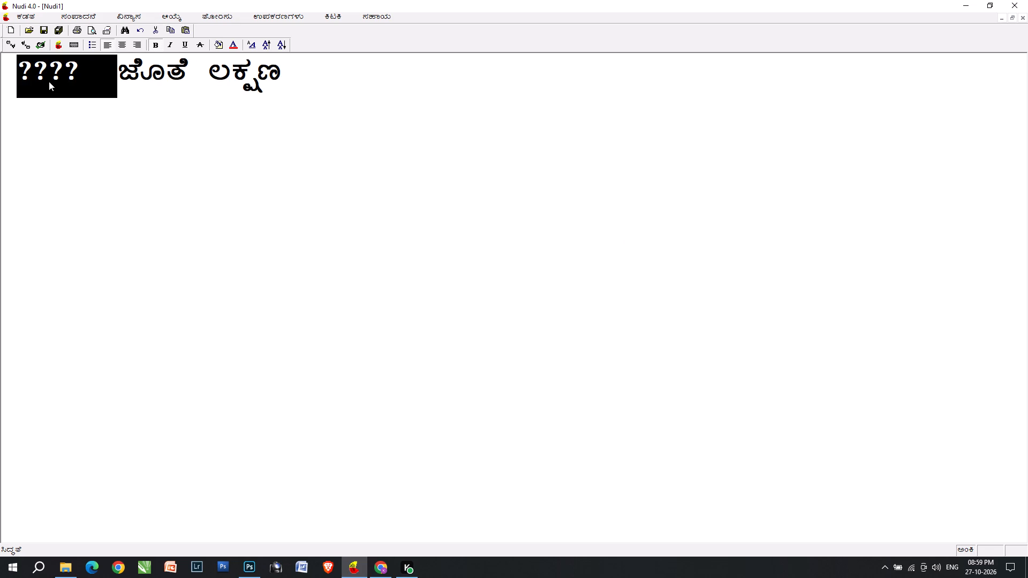
{"action": "key", "text": "BackSpace"}
Switch back to Chrome, reopen the "pooja in kannada word" search and change the translation source text to "poojaa".
{"action": "key", "text": "alt+Tab"}
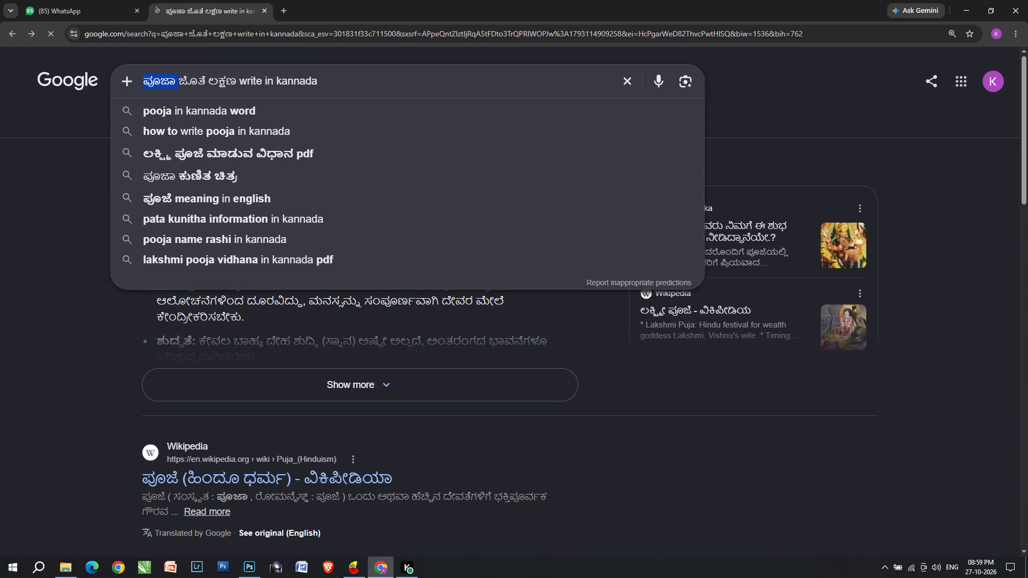
{"action": "left_click", "coordinate": [204, 111]}
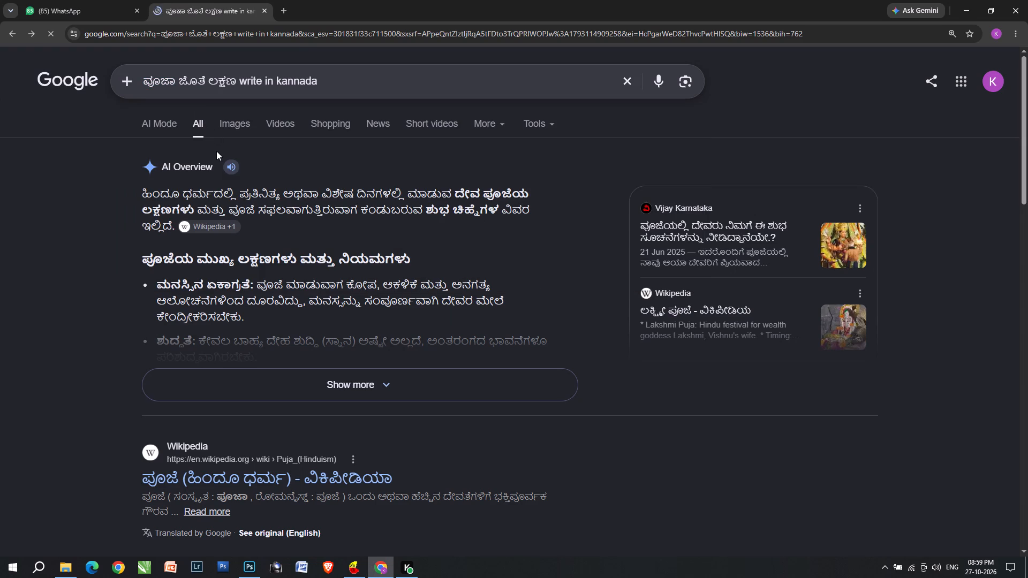
{"action": "scroll", "coordinate": [234, 199], "scroll_direction": "down", "scroll_amount": 3}
{"action": "scroll", "coordinate": [299, 318], "scroll_direction": "up", "scroll_amount": 3}
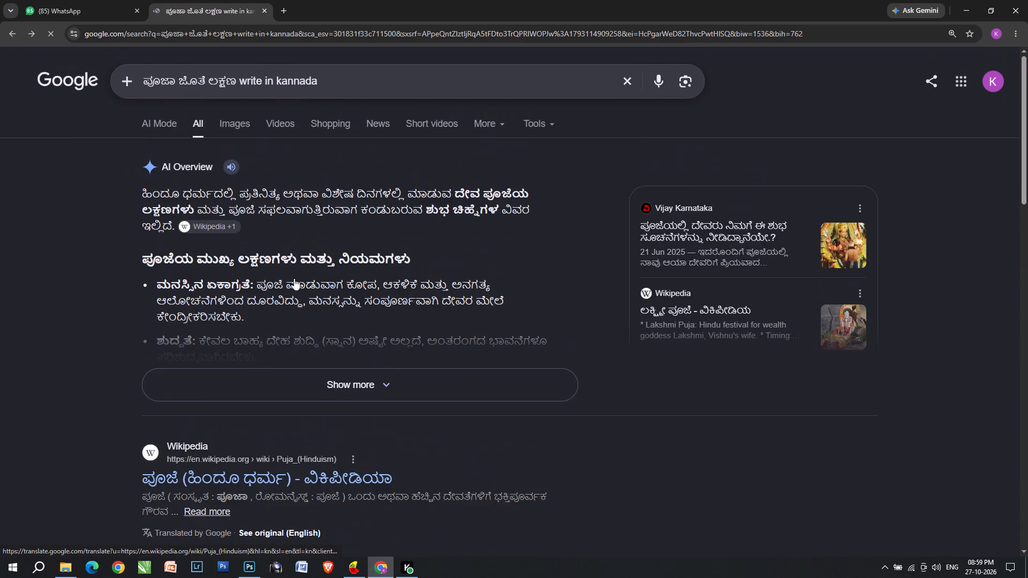
{"action": "left_click", "coordinate": [220, 210]}
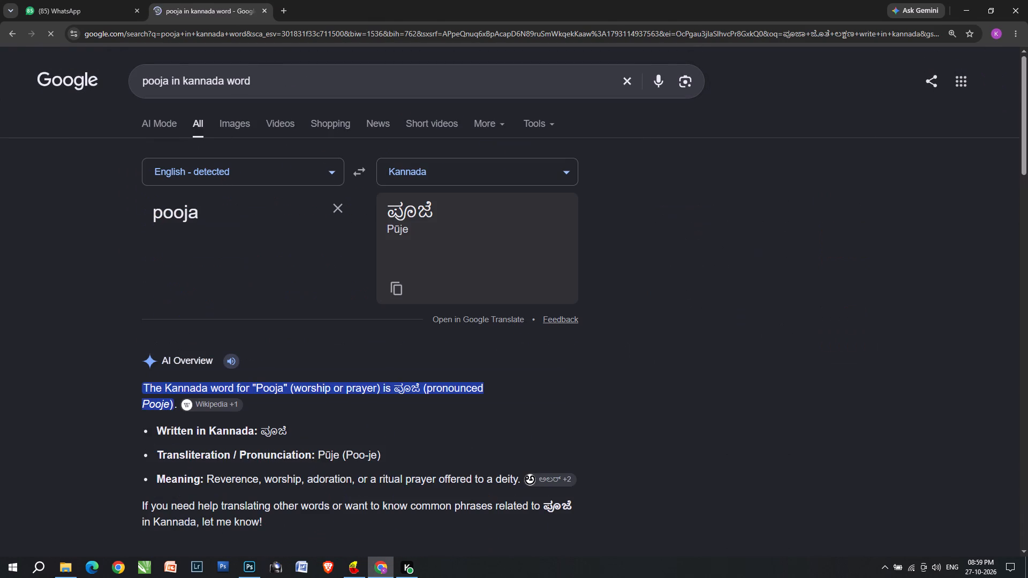
{"action": "key", "text": "a"}
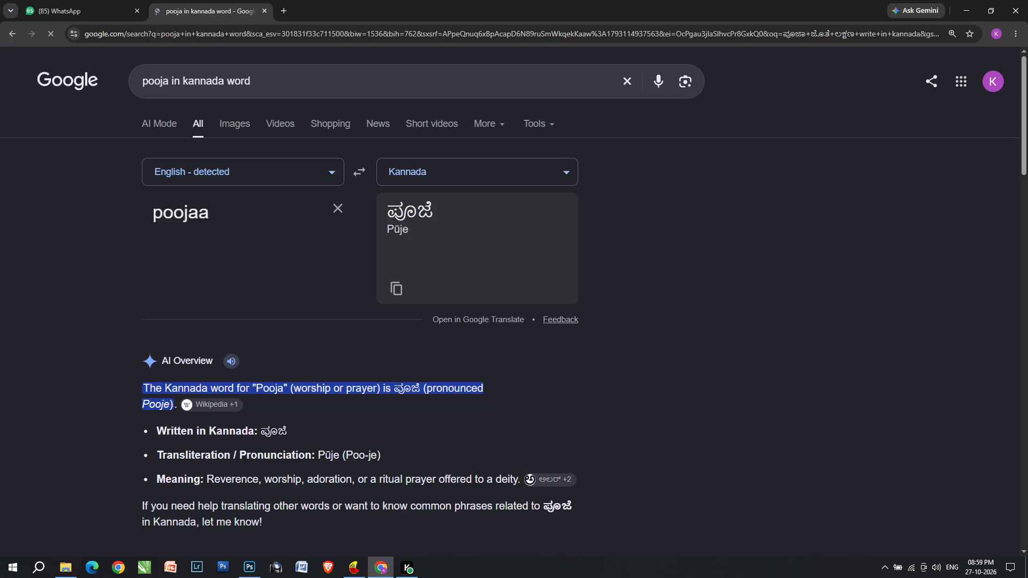
{"action": "left_click", "coordinate": [440, 240]}
Expand the AI Overview about the Kannada word for pooja and look through it.
{"action": "scroll", "coordinate": [338, 418], "scroll_direction": "down", "scroll_amount": 1}
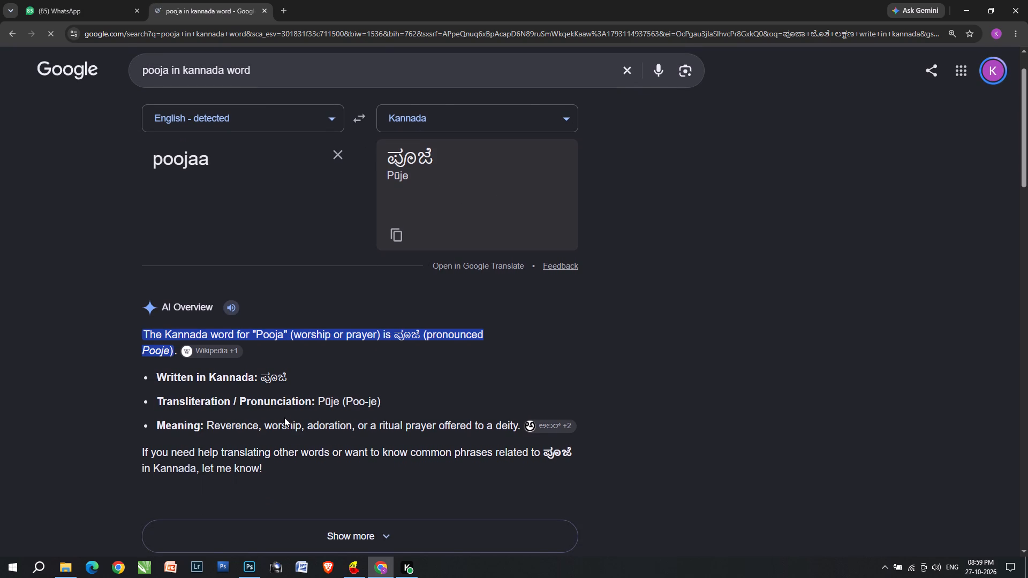
{"action": "scroll", "coordinate": [387, 501], "scroll_direction": "down", "scroll_amount": 1}
{"action": "left_click", "coordinate": [366, 493]}
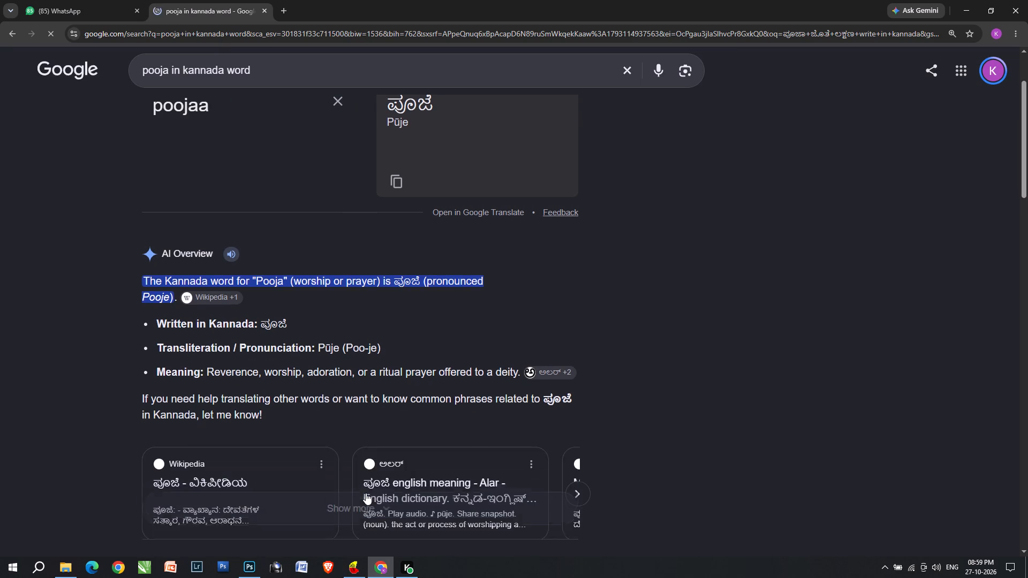
{"action": "scroll", "coordinate": [365, 485], "scroll_direction": "down", "scroll_amount": 4}
{"action": "scroll", "coordinate": [275, 454], "scroll_direction": "down", "scroll_amount": 1}
{"action": "scroll", "coordinate": [275, 454], "scroll_direction": "up", "scroll_amount": 5}
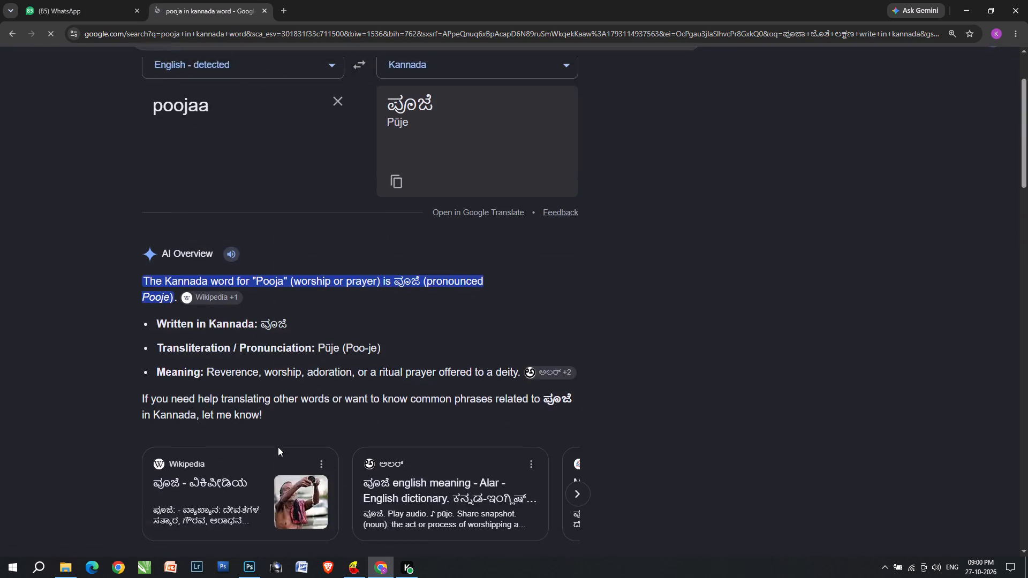
{"action": "scroll", "coordinate": [279, 447], "scroll_direction": "up", "scroll_amount": 3}
Clear the translation source text and re-enter it as "poojaa" to translate it into Kannada.
{"action": "left_click", "coordinate": [215, 222]}
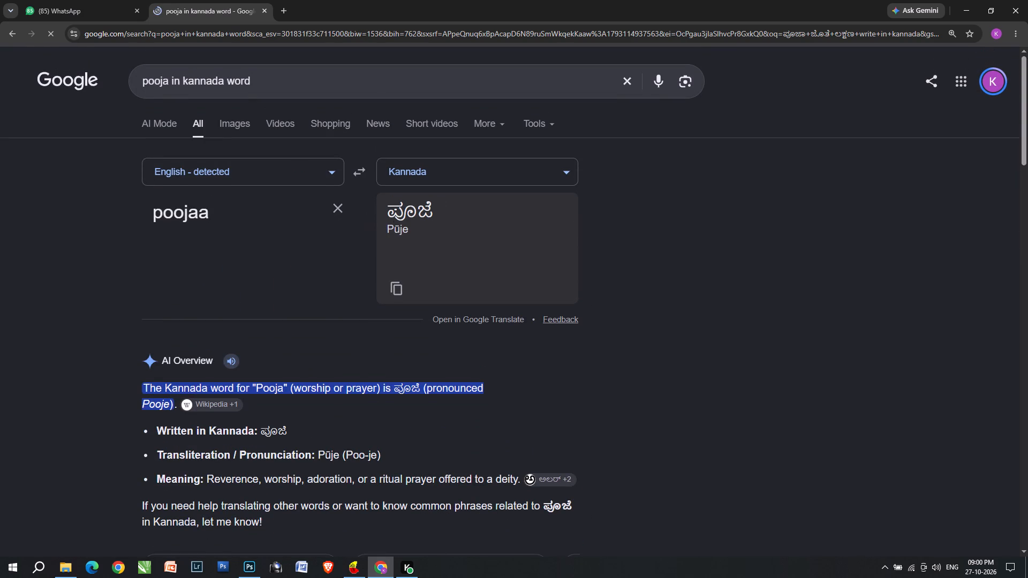
{"action": "key", "text": "a"}
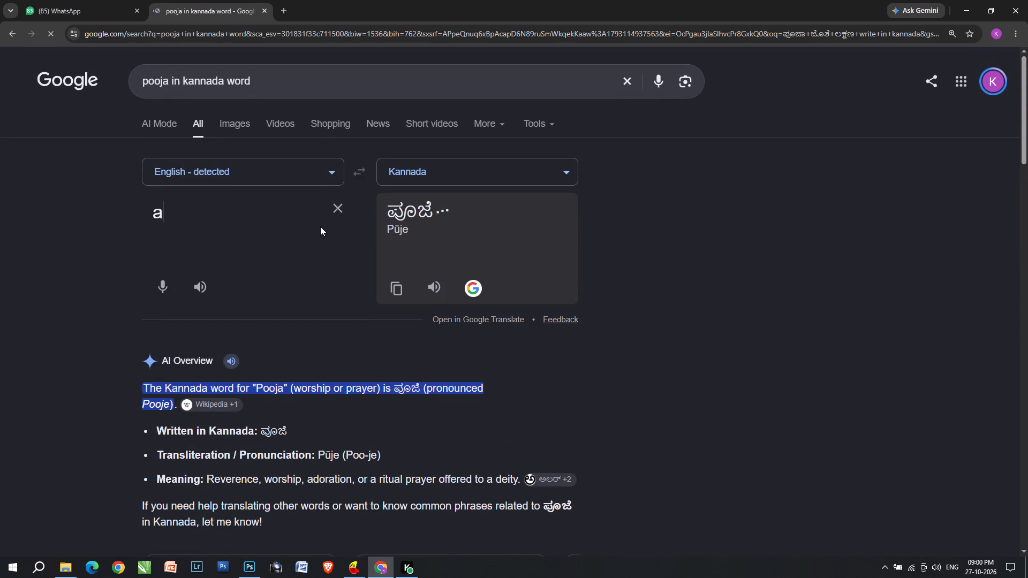
{"action": "key", "text": "BackSpace"}
{"action": "key", "text": "BackSpace"}
{"action": "key", "text": "BackSpace"}
{"action": "type", "text": "poo"}
{"action": "type", "text": "jaa"}
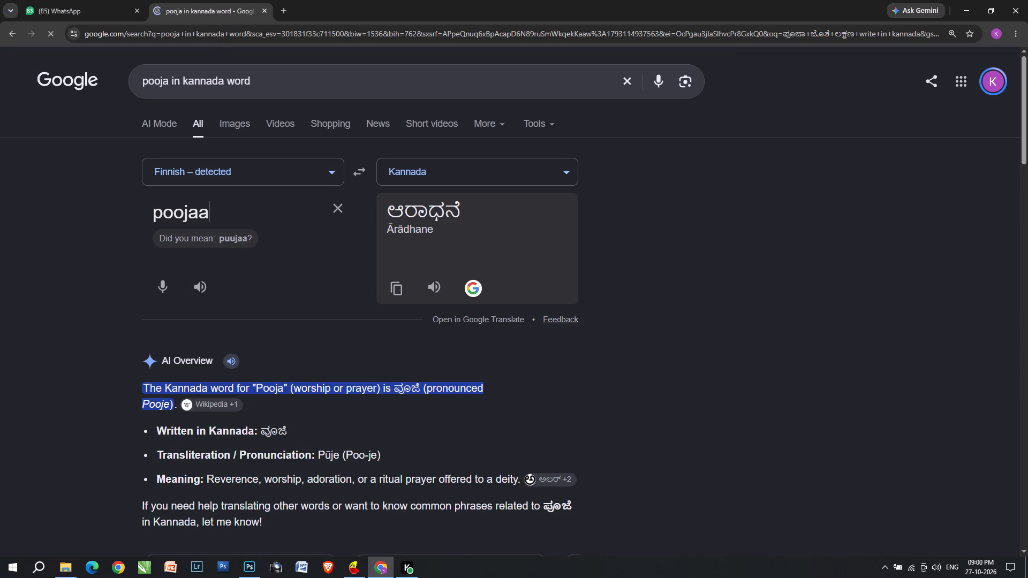
Shorten the translation source text to "pooja" to translate it into Kannada.
{"action": "key", "text": "BackSpace"}
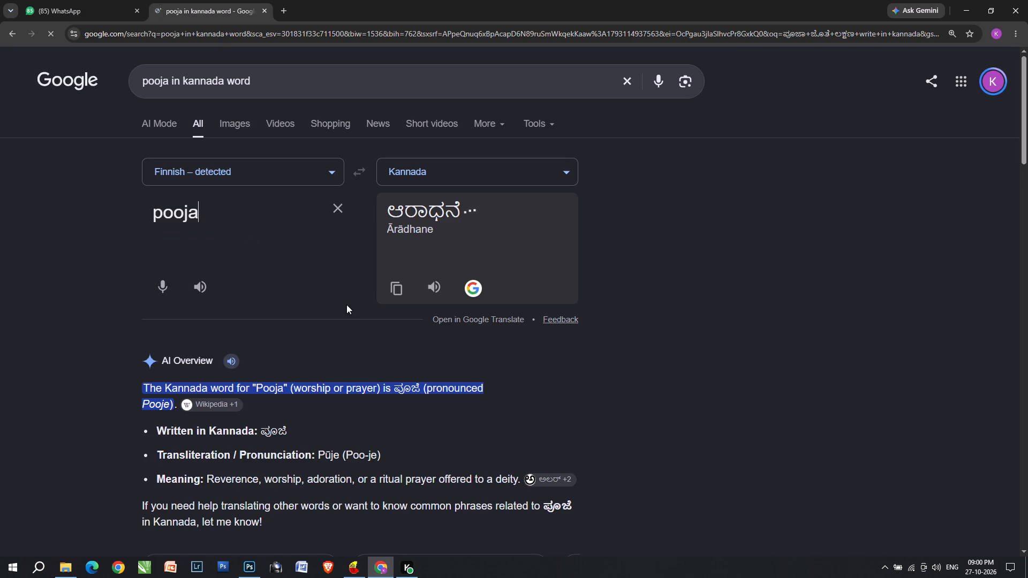
{"action": "left_click", "coordinate": [439, 202]}
{"action": "left_click", "coordinate": [435, 208]}
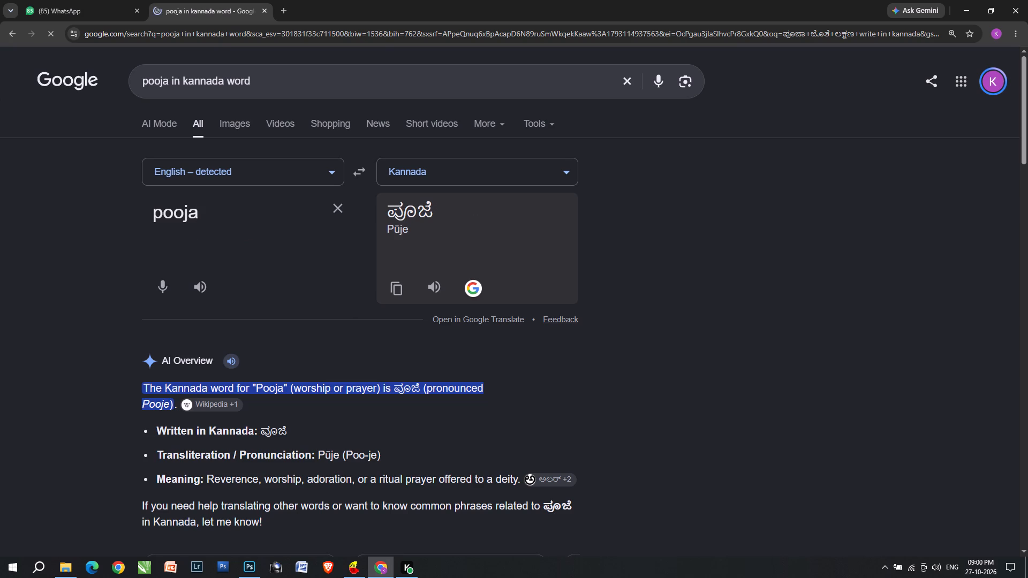
Shorten the translation source text to "pooj" to translate it into Kannada.
{"action": "key", "text": "BackSpace"}
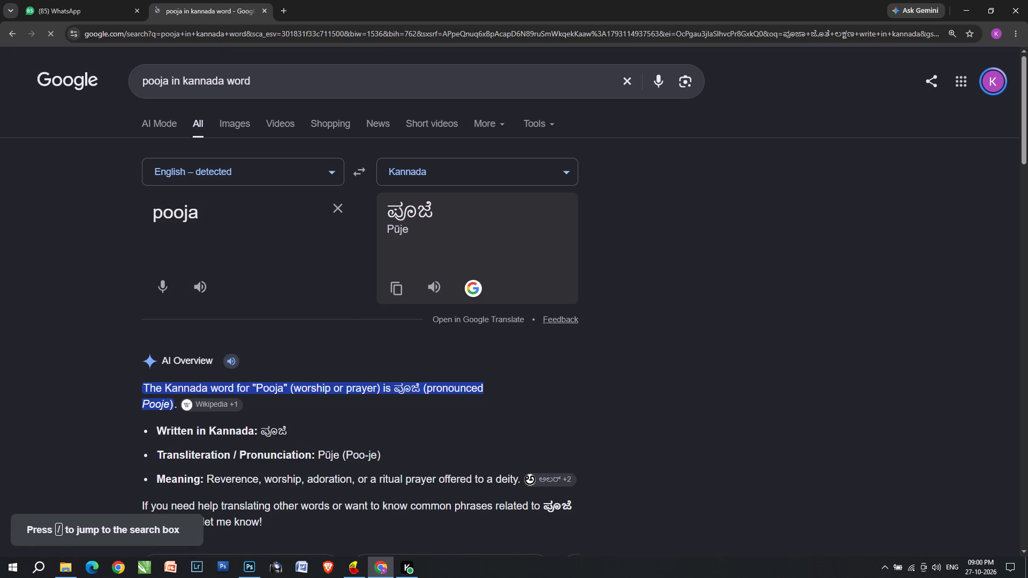
{"action": "key", "text": "BackSpace"}
{"action": "left_click", "coordinate": [290, 211]}
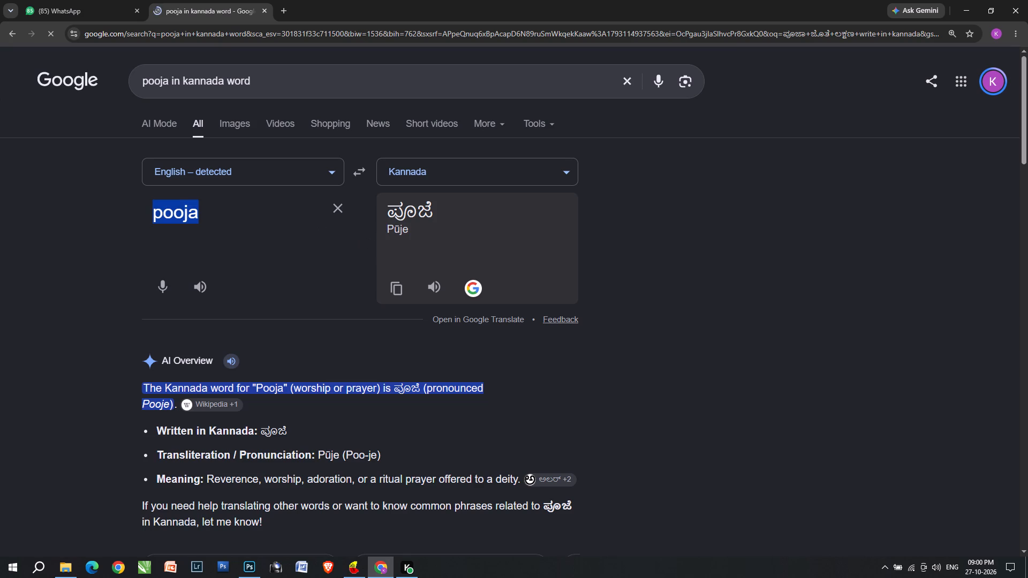
{"action": "left_click", "coordinate": [250, 209]}
{"action": "key", "text": "equal"}
{"action": "key", "text": "BackSpace"}
{"action": "key", "text": "BackSpace"}
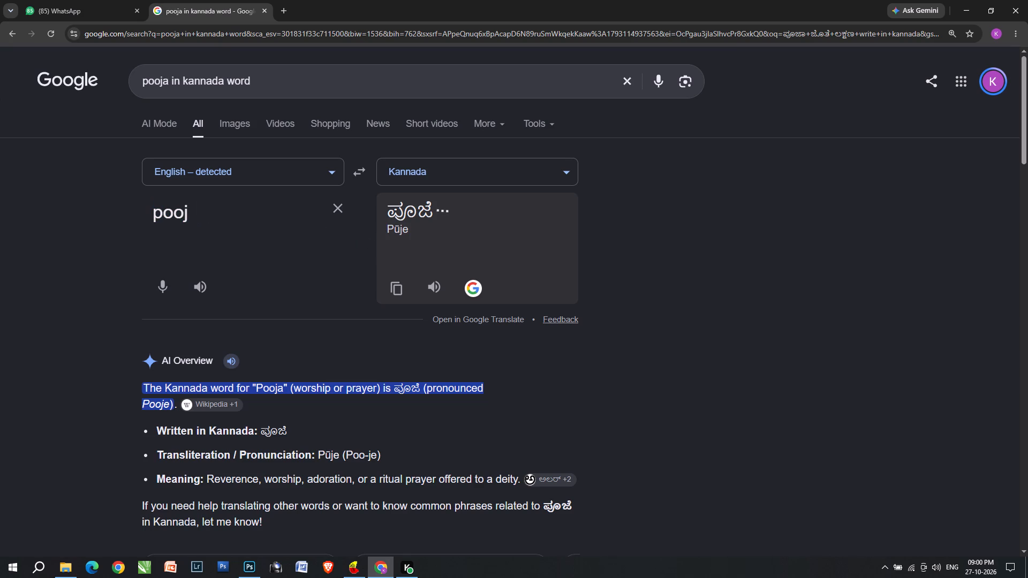
{"action": "double_click", "coordinate": [412, 209]}
{"action": "left_click", "coordinate": [229, 214]}
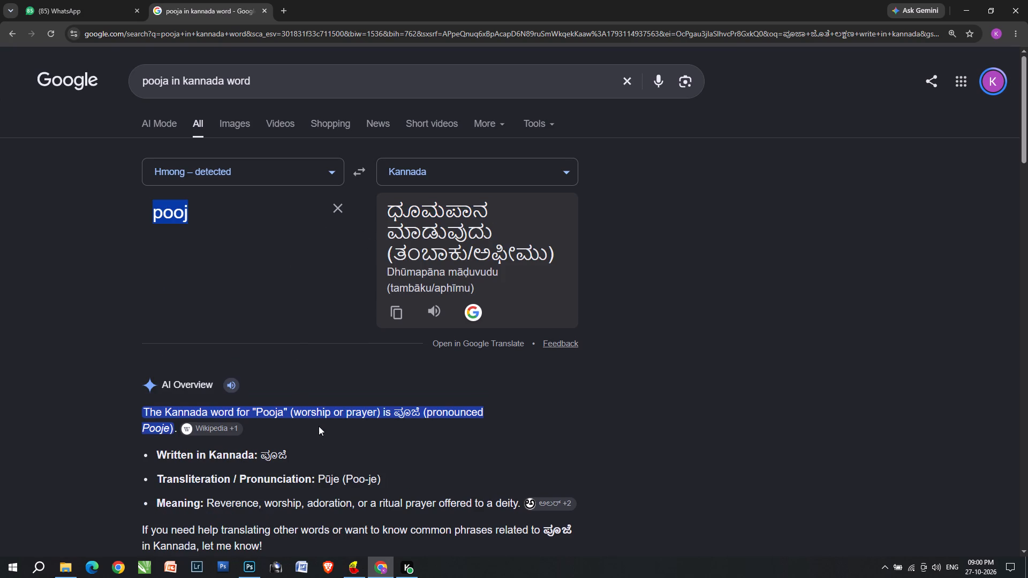
Examine the Kannada spelling and the pronunciation of pooja given in the AI Overview.
{"action": "left_click", "coordinate": [406, 410]}
{"action": "double_click", "coordinate": [409, 412]}
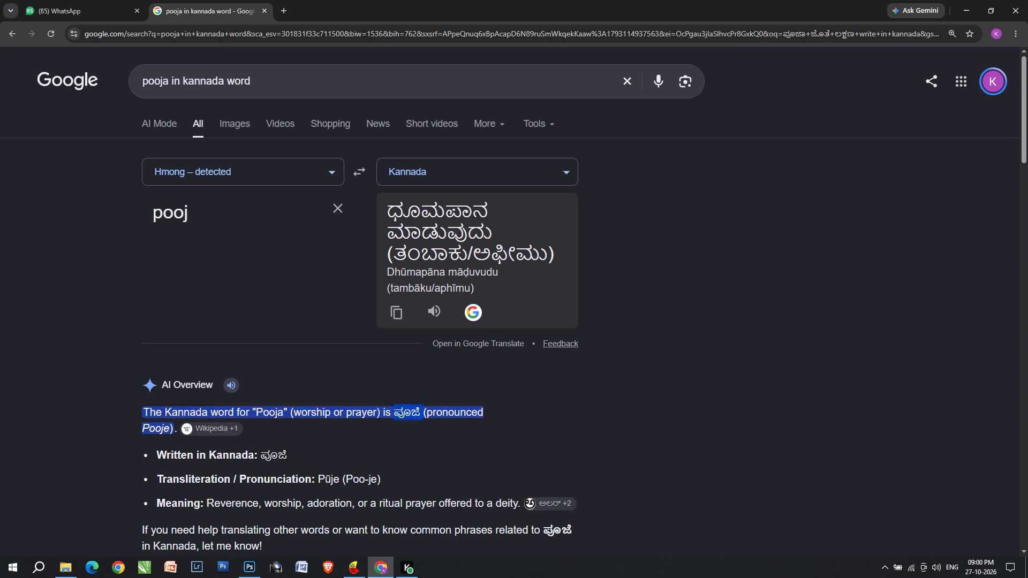
{"action": "left_click", "coordinate": [405, 414]}
{"action": "left_click", "coordinate": [393, 413]}
{"action": "left_click", "coordinate": [393, 461]}
{"action": "double_click", "coordinate": [347, 474]}
{"action": "left_click", "coordinate": [377, 452]}
Replace the translation source text with "a" to translate it into Kannada.
{"action": "key", "text": "a"}
{"action": "left_click", "coordinate": [226, 207]}
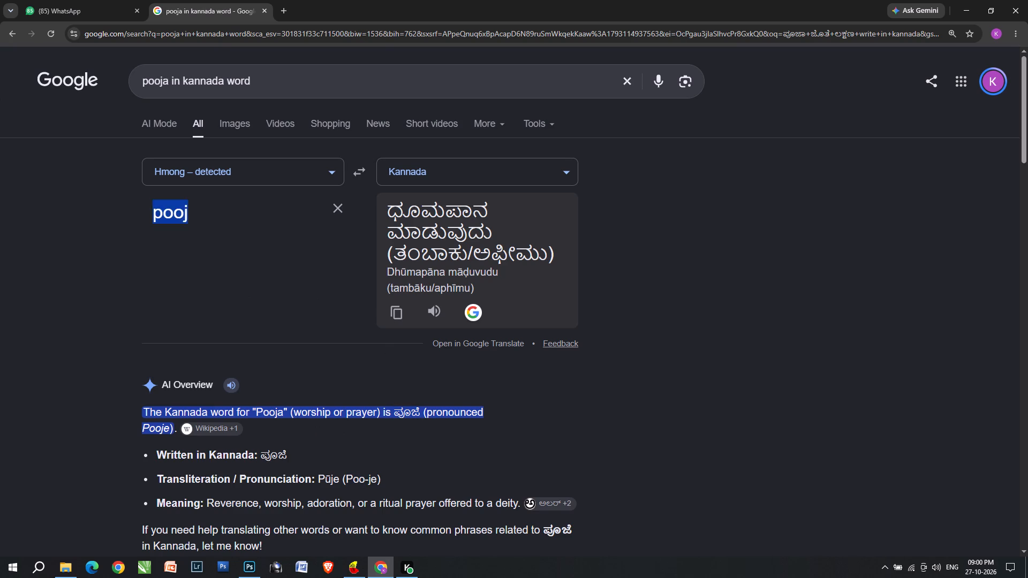
{"action": "key", "text": "a"}
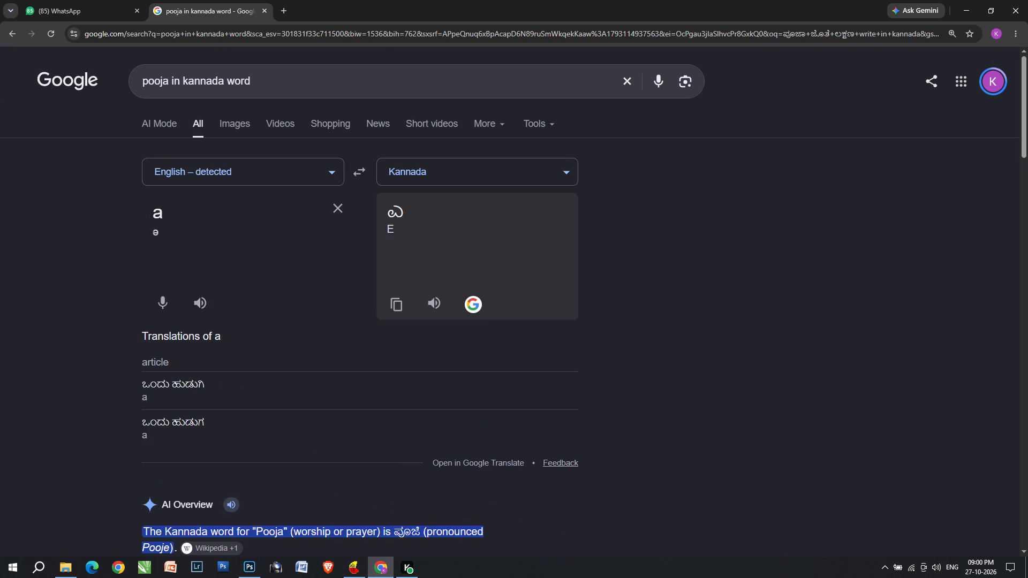
Copy the syllable "ಪೂ" from the AI Overview and paste it before "ಜೊತೆ" in Nudi, undoing the paste once and repeating it.
{"action": "left_click_drag", "start_coordinate": [394, 530], "coordinate": [409, 536]}
{"action": "key", "text": "ctrl+c"}
{"action": "key", "text": "alt+Tab"}
{"action": "key", "text": "ctrl+c"}
{"action": "key", "text": "ctrl+v"}
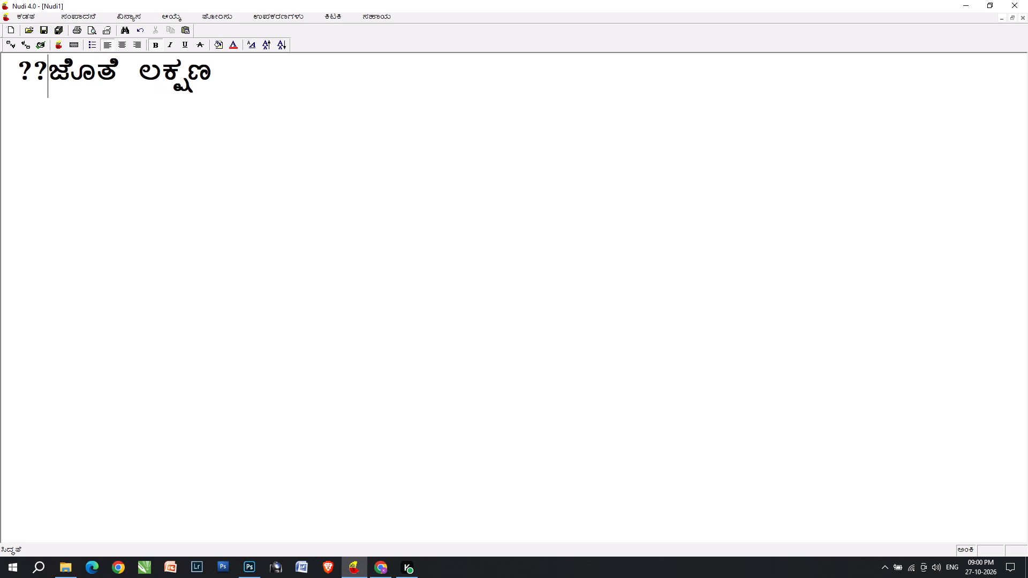
{"action": "key", "text": "ctrl+z"}
{"action": "key", "text": "ctrl+v"}
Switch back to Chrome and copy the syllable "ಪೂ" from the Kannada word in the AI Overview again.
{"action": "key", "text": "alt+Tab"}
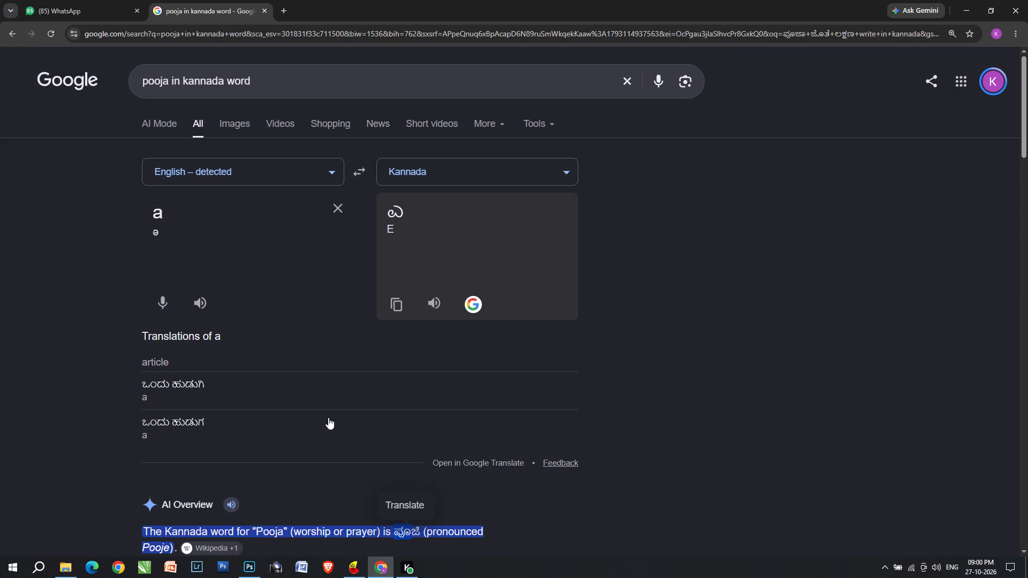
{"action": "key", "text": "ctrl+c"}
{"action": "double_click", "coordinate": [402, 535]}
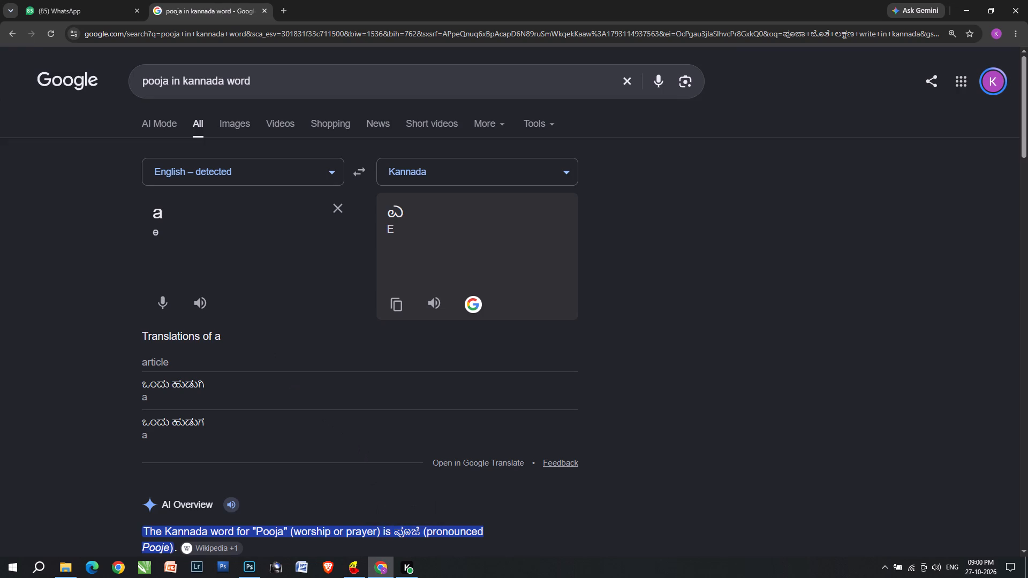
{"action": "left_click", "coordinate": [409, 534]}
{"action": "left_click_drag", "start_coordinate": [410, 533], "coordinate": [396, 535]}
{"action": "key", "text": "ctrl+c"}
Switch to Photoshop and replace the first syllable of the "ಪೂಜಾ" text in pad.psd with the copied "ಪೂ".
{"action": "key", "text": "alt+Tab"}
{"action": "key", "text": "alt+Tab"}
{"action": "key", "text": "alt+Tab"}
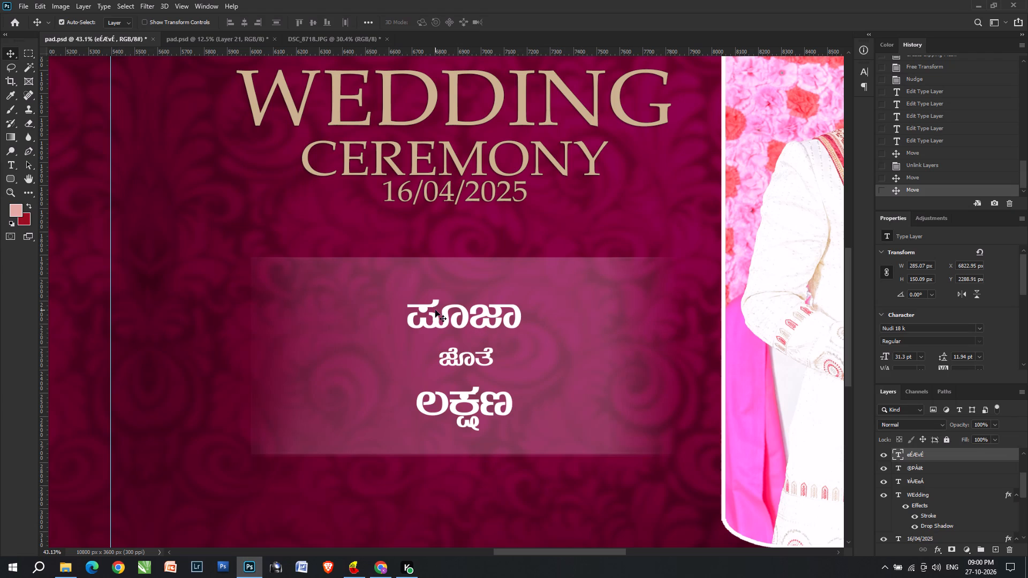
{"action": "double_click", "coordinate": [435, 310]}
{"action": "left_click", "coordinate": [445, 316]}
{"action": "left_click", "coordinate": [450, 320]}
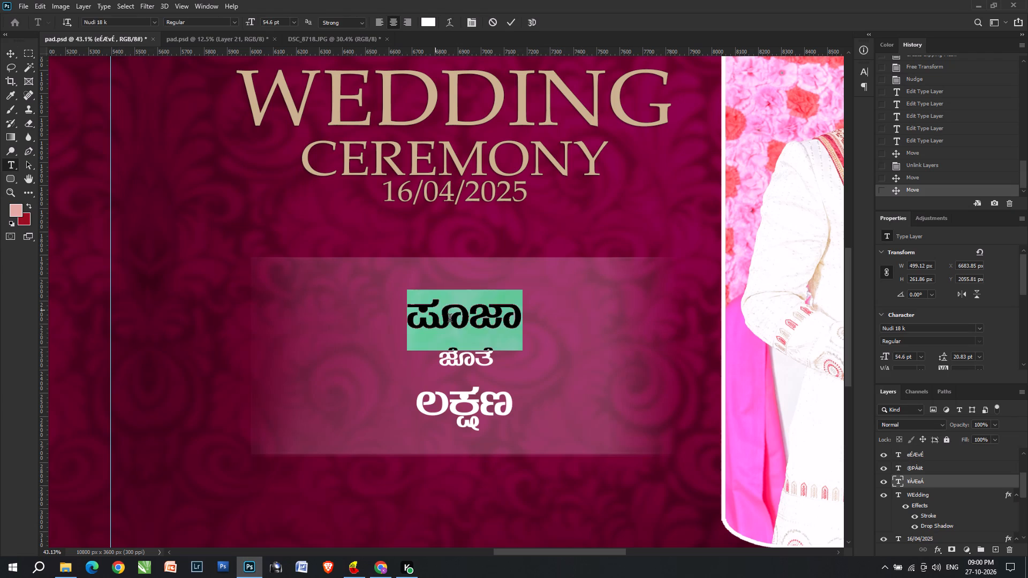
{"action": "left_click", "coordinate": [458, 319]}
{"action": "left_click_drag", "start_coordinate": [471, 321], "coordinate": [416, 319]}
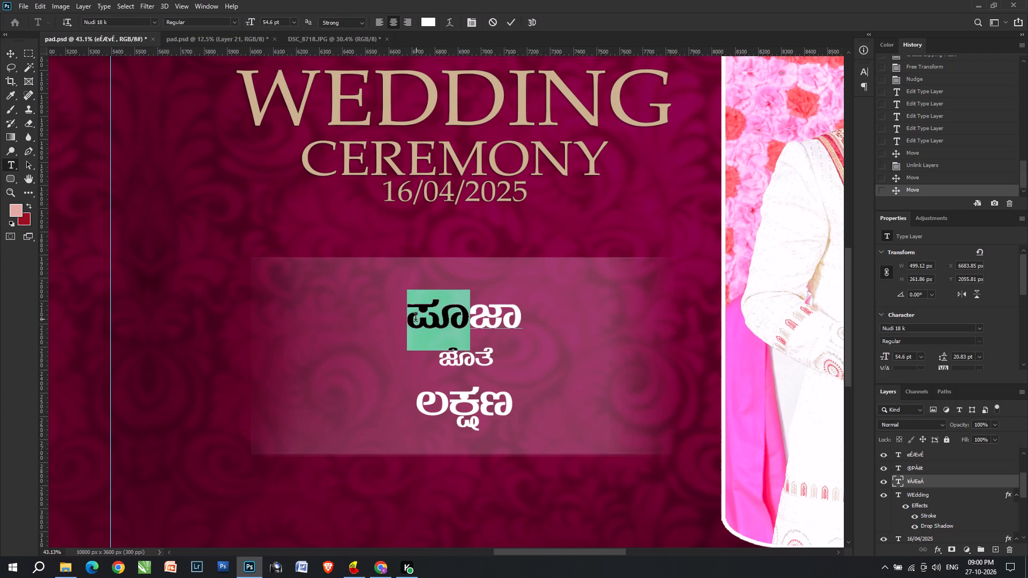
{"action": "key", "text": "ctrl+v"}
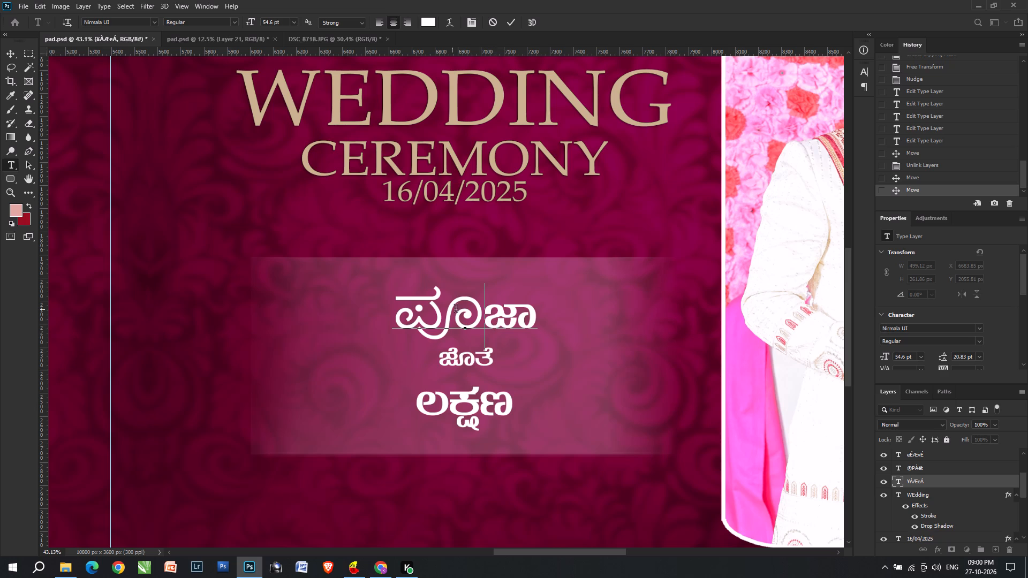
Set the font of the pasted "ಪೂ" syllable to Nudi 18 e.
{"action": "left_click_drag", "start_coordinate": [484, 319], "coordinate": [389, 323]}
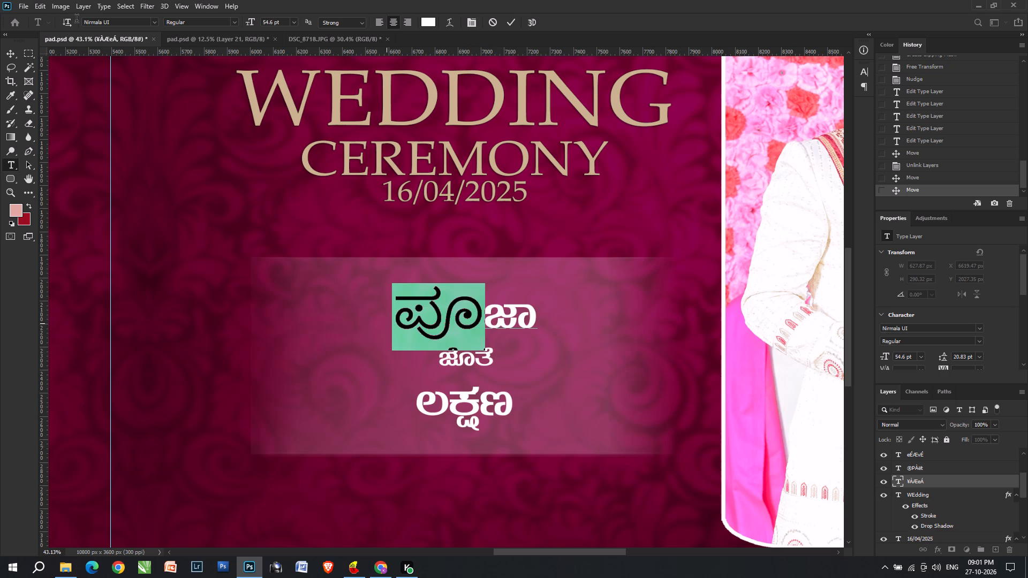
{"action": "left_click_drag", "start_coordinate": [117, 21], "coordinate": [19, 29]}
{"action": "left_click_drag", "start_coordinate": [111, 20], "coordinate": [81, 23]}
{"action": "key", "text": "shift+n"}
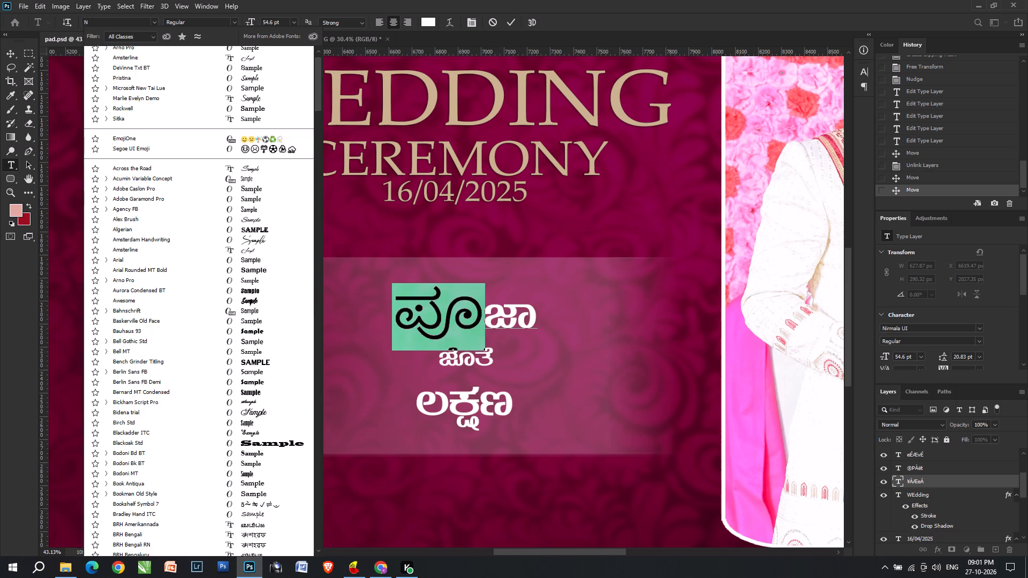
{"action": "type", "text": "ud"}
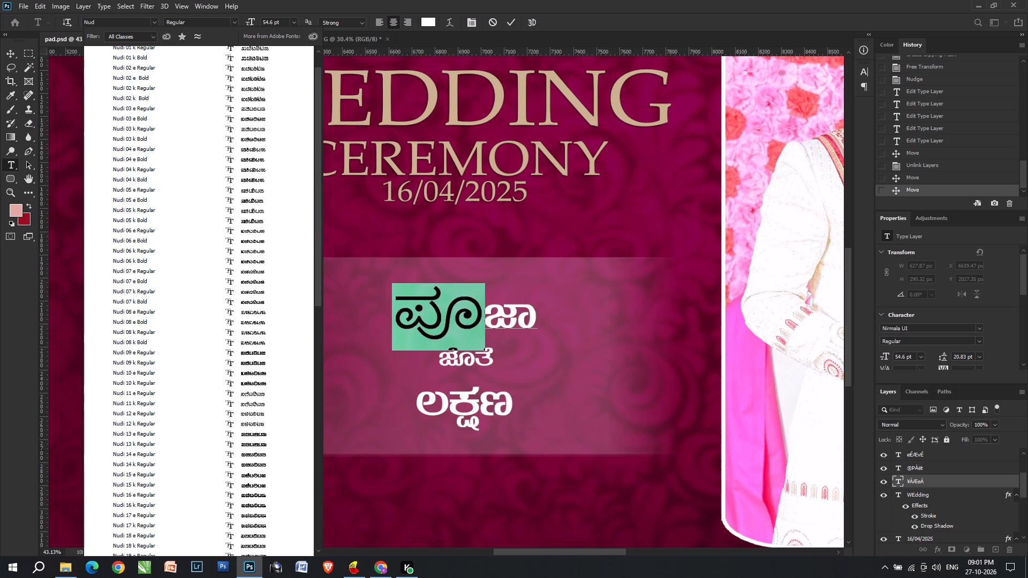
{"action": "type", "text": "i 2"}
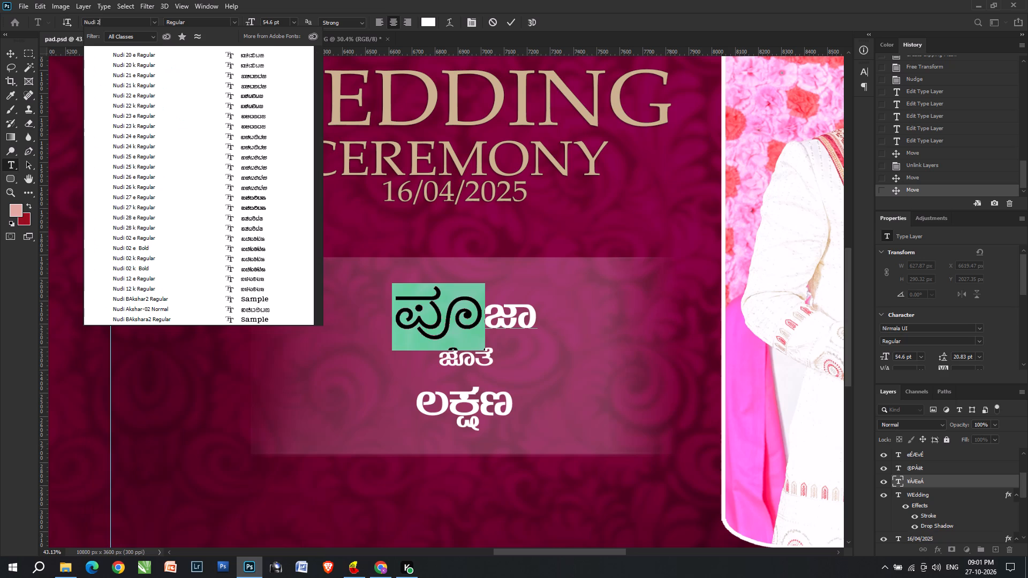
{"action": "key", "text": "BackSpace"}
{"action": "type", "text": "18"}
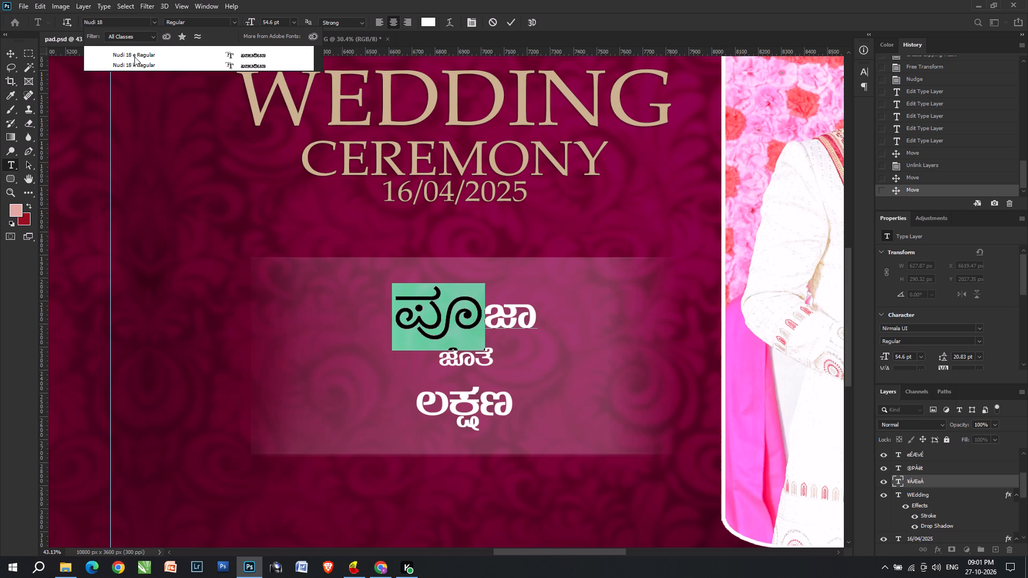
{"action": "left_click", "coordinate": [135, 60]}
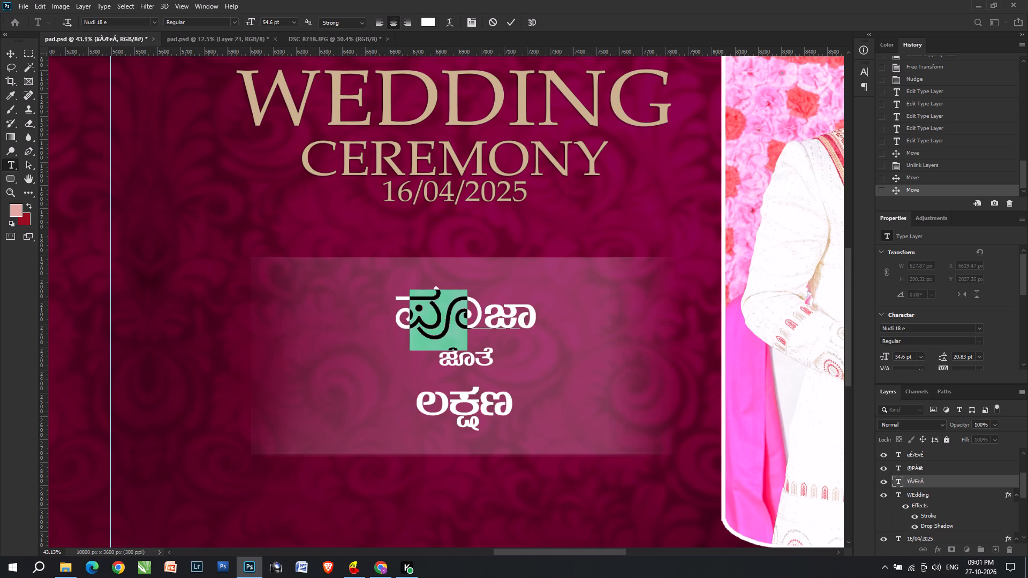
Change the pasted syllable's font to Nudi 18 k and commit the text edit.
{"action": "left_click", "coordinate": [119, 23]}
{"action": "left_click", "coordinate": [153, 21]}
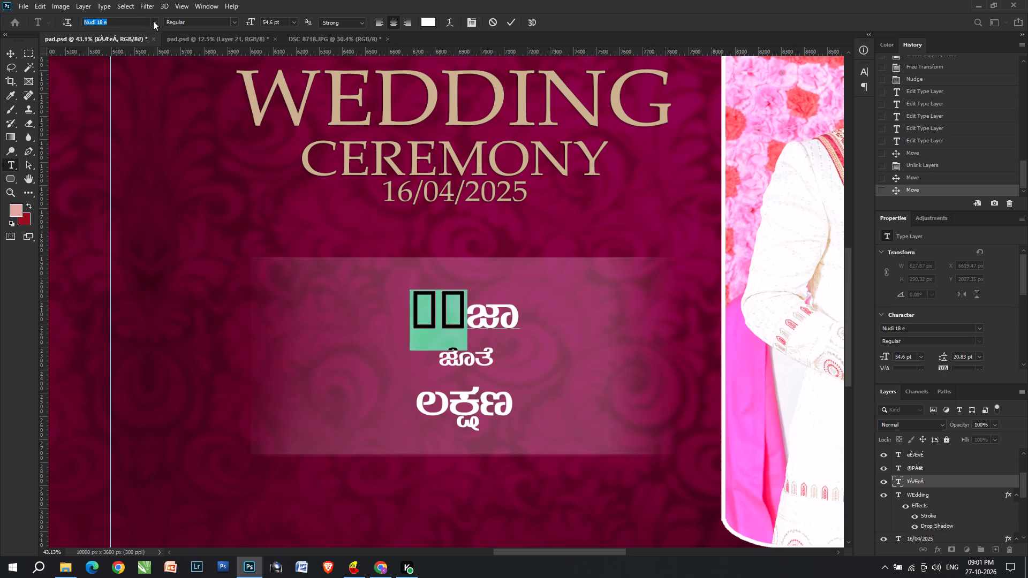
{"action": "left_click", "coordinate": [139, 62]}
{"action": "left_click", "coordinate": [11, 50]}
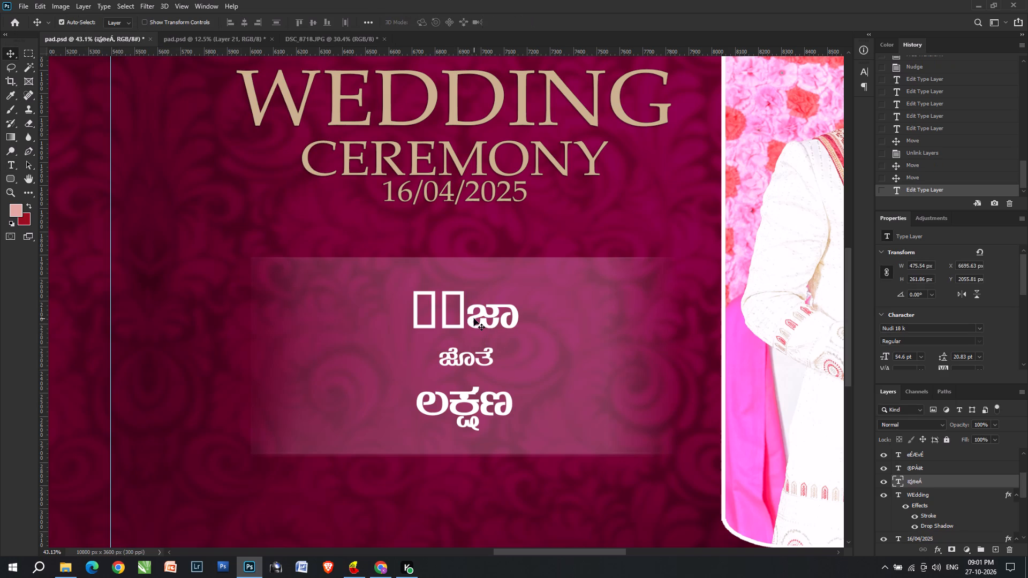
Undo the "ಪೂಜಾ" text edit, the two preceding moves and the layer unlinking, and try redoing the last undone actions.
{"action": "key", "text": "ctrl+z"}
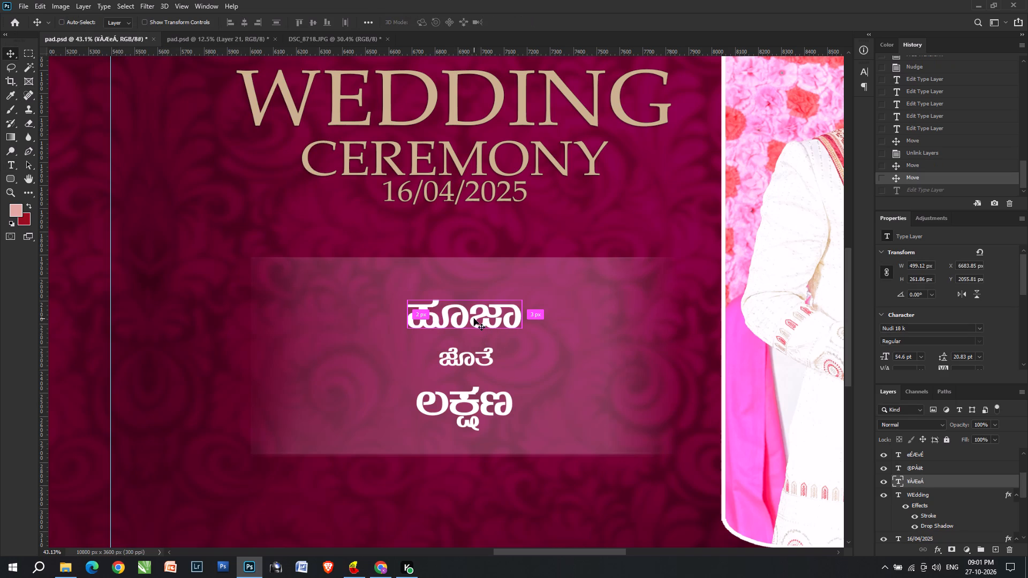
{"action": "key", "text": "ctrl+z"}
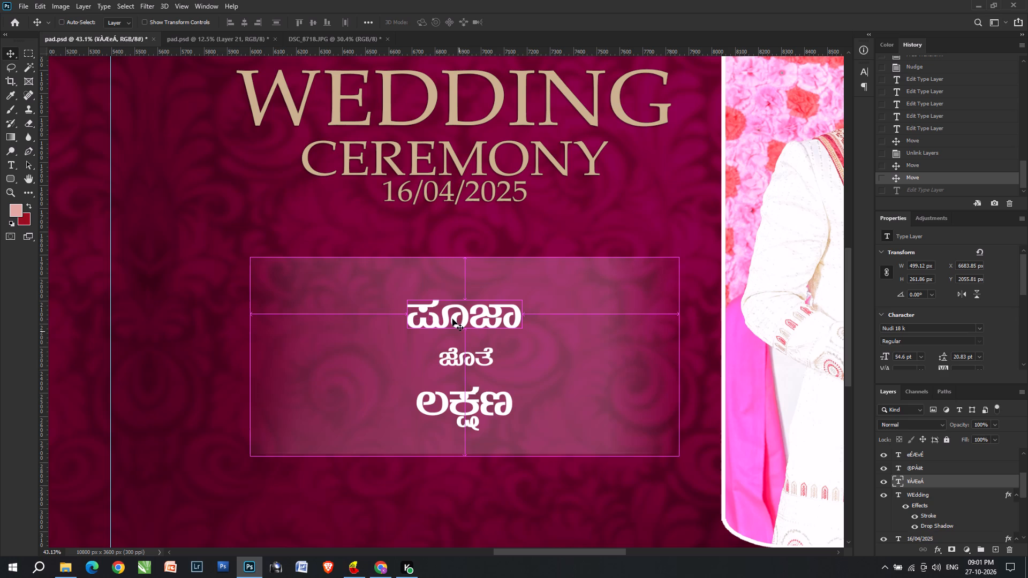
{"action": "left_click", "coordinate": [452, 301]}
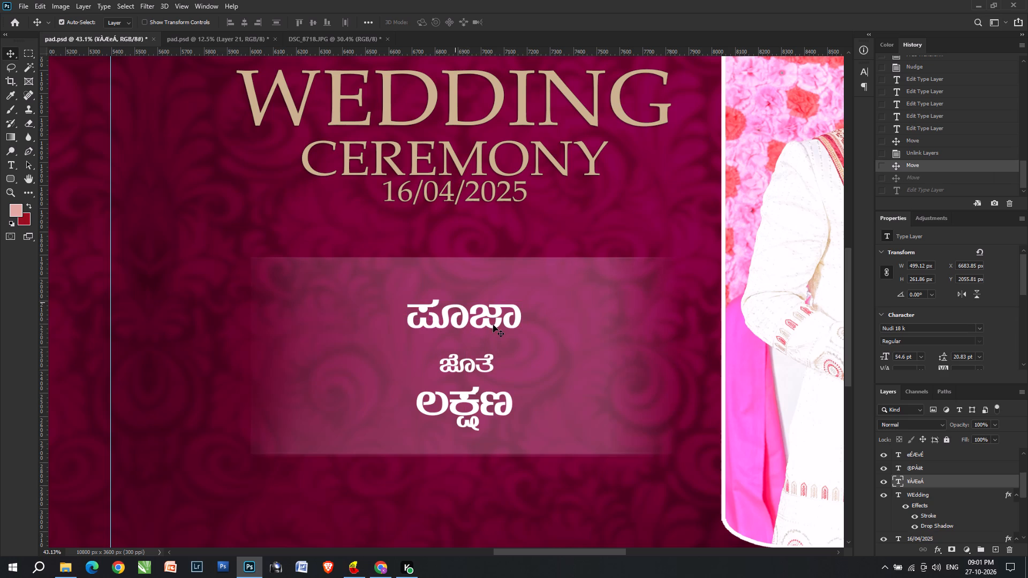
{"action": "key", "text": "ctrl+z"}
{"action": "left_click", "coordinate": [460, 317]}
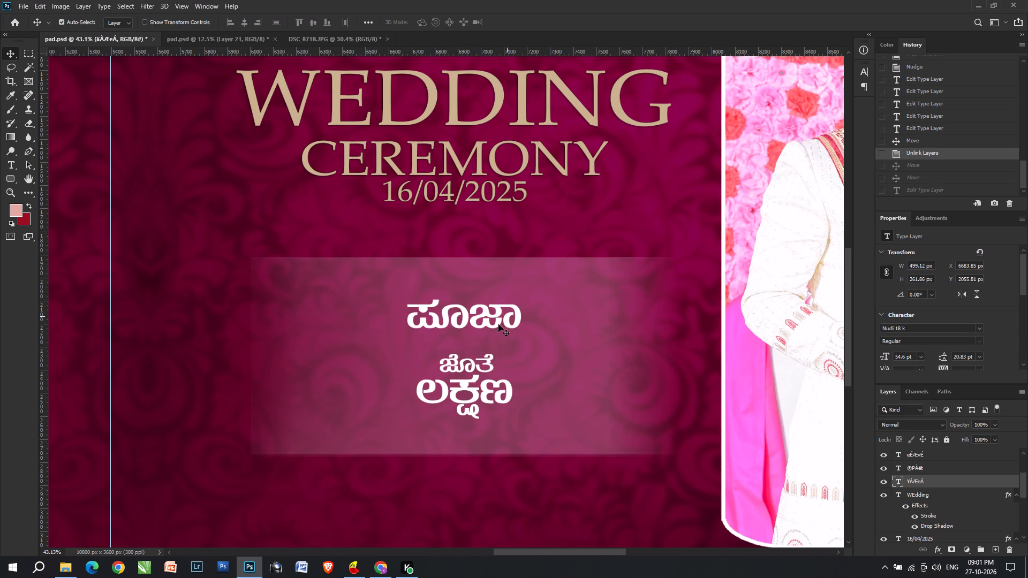
{"action": "key", "text": "ctrl+z"}
{"action": "key", "text": "ctrl+shift+z"}
{"action": "key", "text": "ctrl+shift+z"}
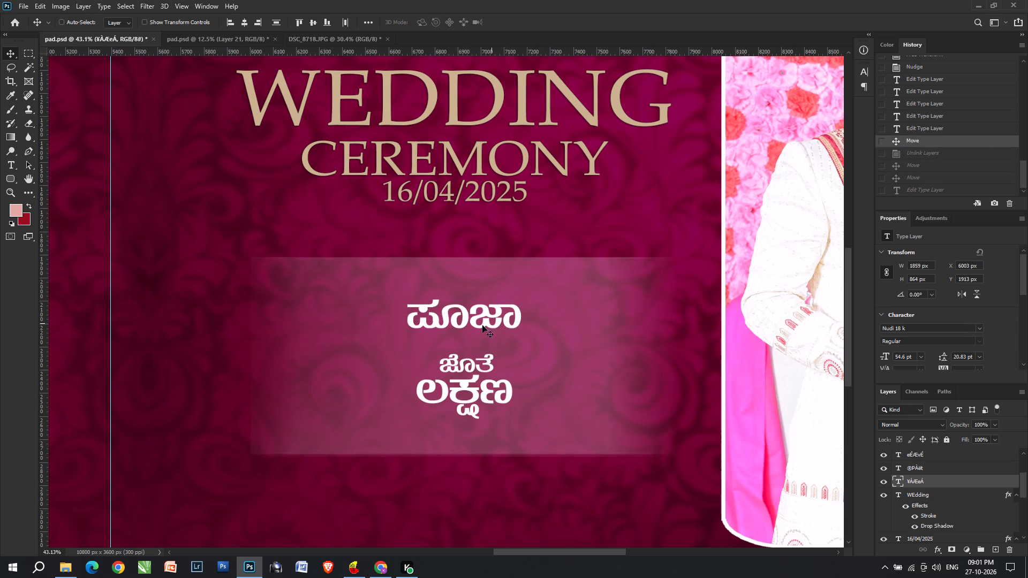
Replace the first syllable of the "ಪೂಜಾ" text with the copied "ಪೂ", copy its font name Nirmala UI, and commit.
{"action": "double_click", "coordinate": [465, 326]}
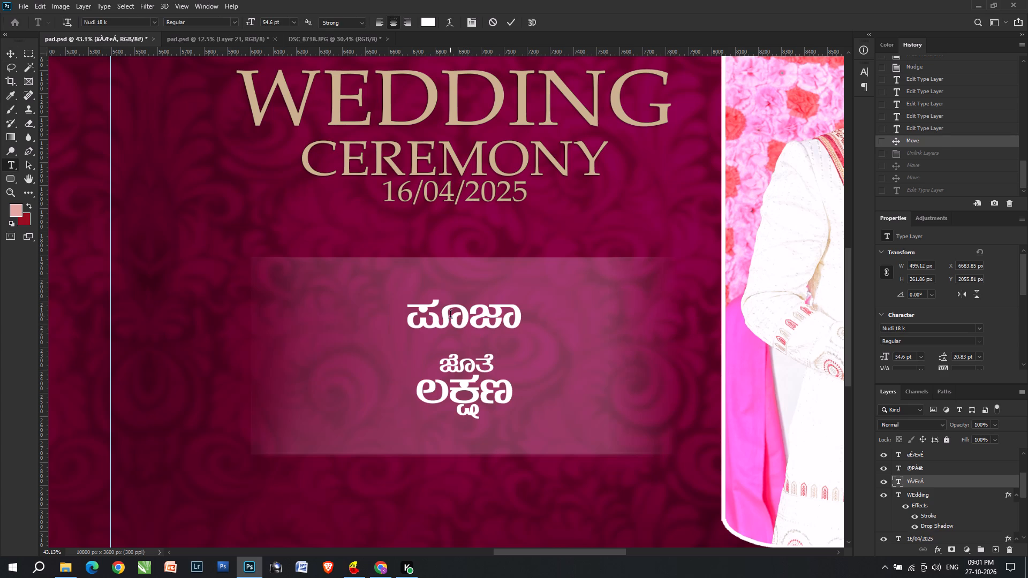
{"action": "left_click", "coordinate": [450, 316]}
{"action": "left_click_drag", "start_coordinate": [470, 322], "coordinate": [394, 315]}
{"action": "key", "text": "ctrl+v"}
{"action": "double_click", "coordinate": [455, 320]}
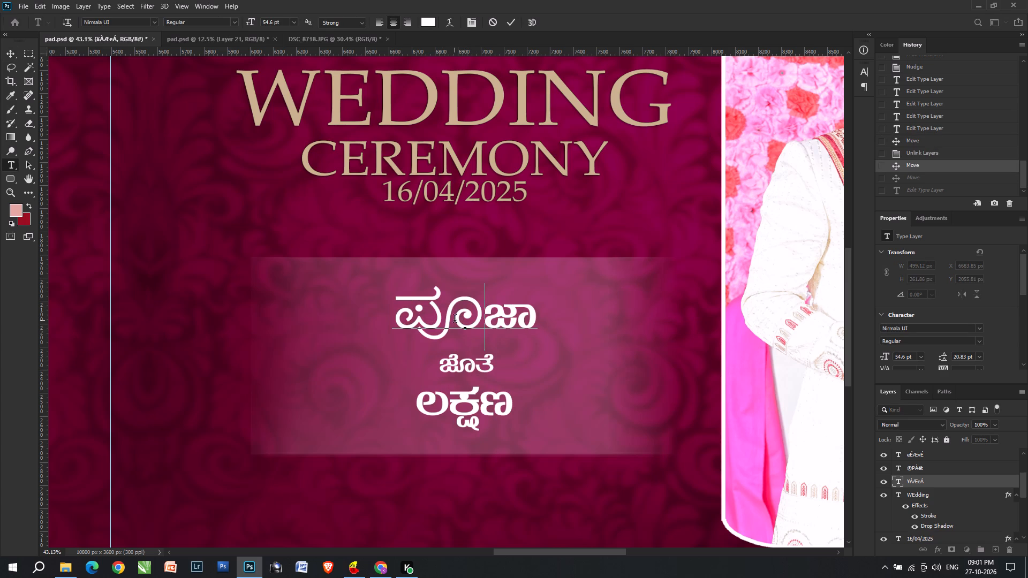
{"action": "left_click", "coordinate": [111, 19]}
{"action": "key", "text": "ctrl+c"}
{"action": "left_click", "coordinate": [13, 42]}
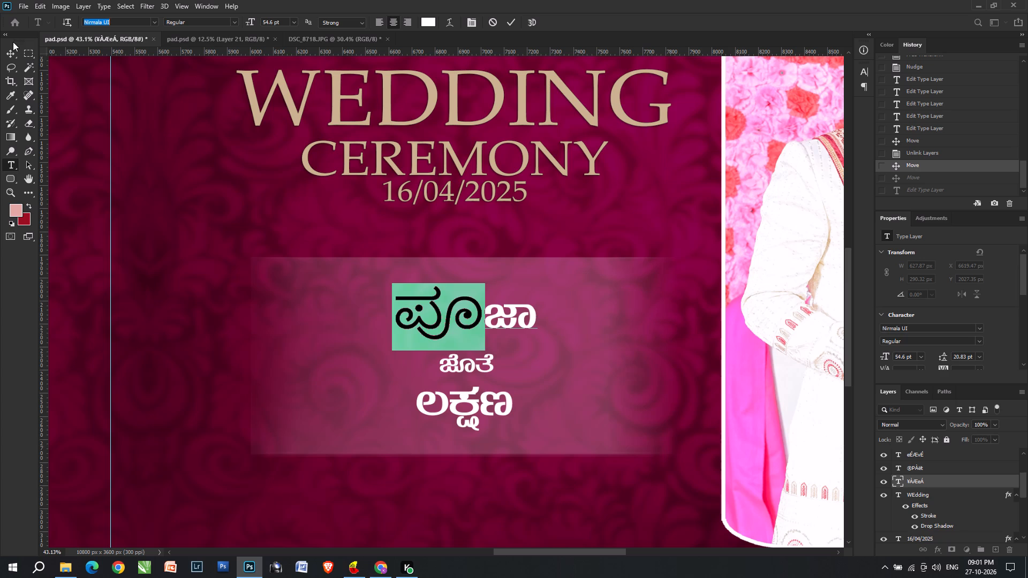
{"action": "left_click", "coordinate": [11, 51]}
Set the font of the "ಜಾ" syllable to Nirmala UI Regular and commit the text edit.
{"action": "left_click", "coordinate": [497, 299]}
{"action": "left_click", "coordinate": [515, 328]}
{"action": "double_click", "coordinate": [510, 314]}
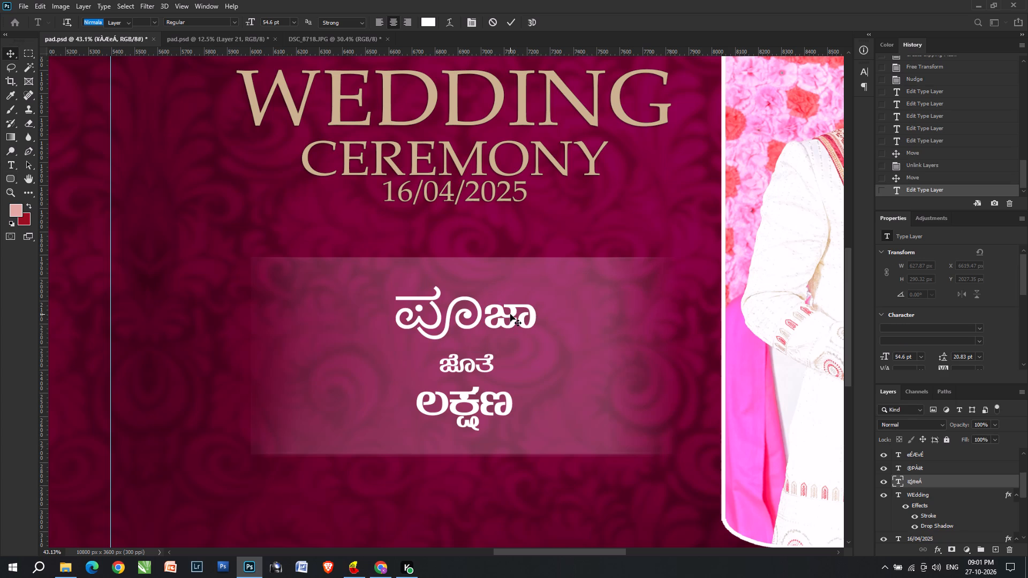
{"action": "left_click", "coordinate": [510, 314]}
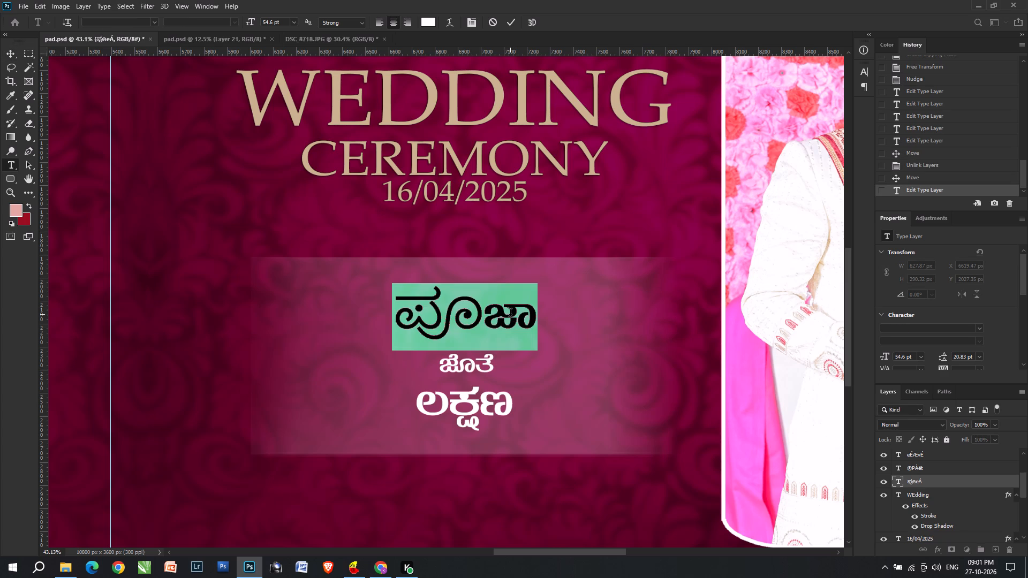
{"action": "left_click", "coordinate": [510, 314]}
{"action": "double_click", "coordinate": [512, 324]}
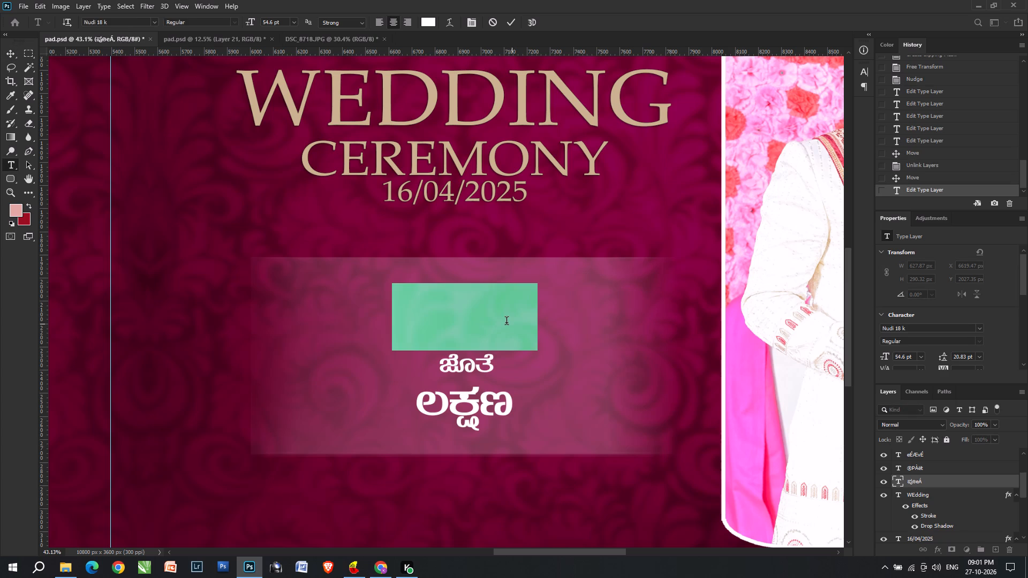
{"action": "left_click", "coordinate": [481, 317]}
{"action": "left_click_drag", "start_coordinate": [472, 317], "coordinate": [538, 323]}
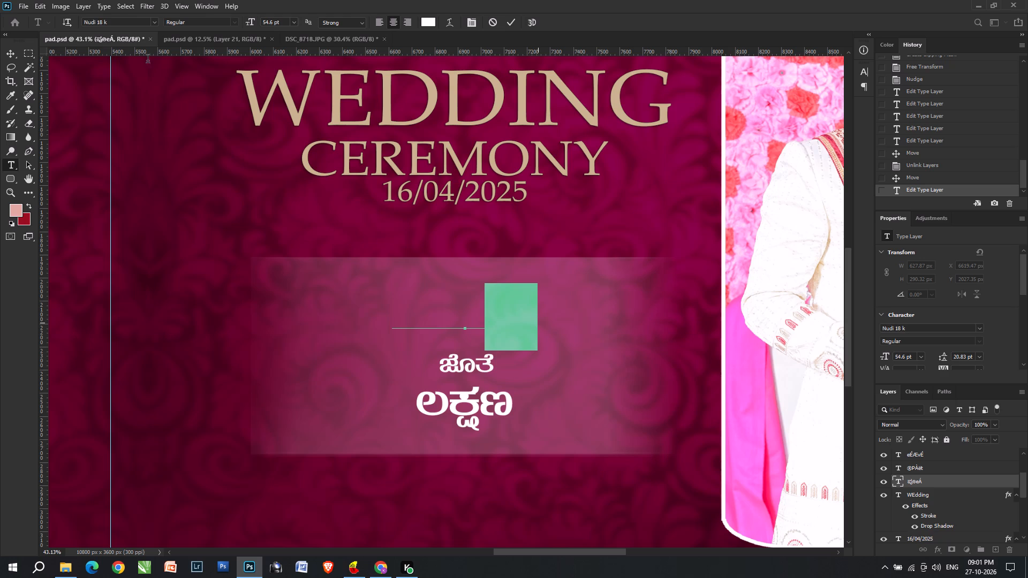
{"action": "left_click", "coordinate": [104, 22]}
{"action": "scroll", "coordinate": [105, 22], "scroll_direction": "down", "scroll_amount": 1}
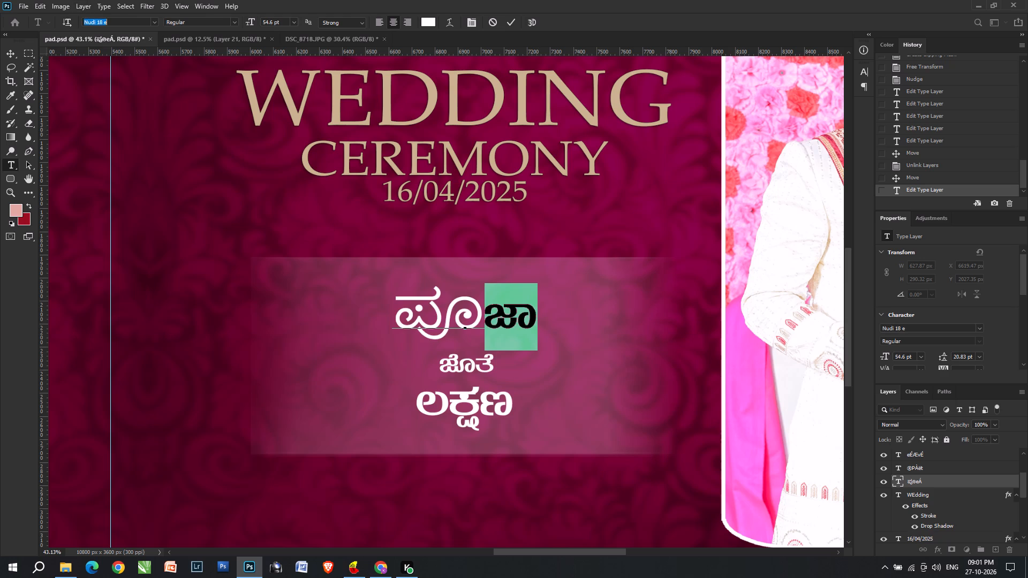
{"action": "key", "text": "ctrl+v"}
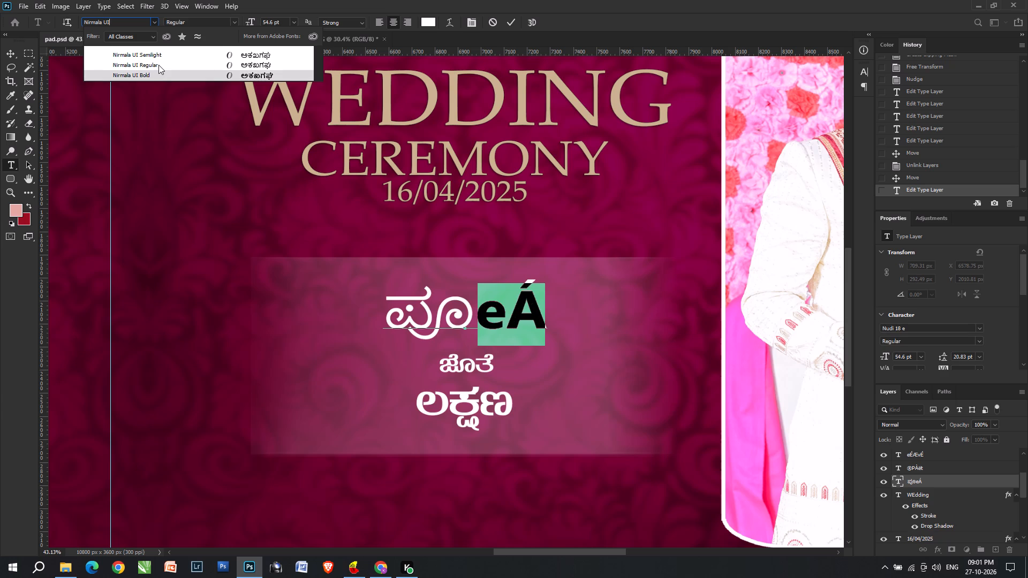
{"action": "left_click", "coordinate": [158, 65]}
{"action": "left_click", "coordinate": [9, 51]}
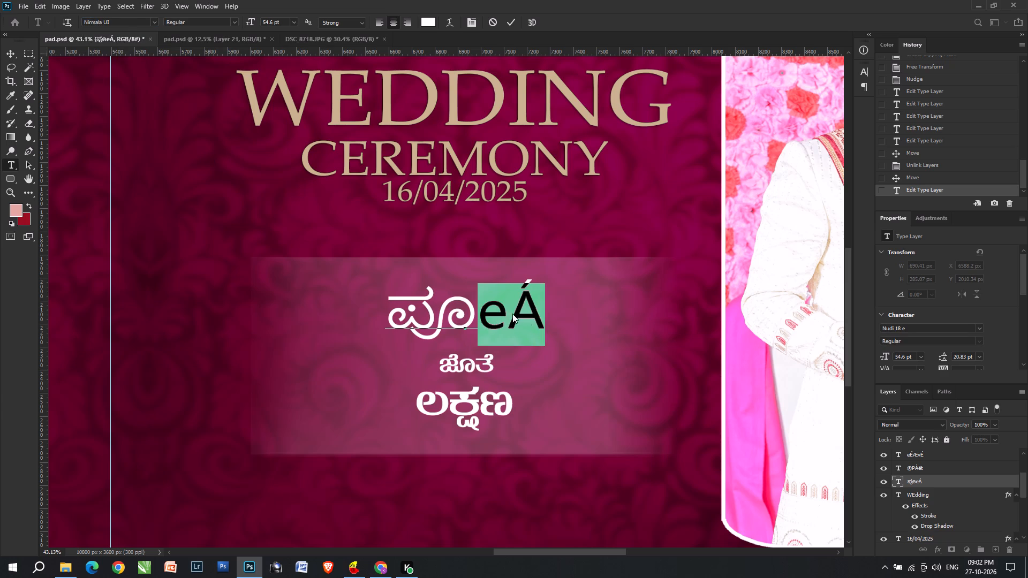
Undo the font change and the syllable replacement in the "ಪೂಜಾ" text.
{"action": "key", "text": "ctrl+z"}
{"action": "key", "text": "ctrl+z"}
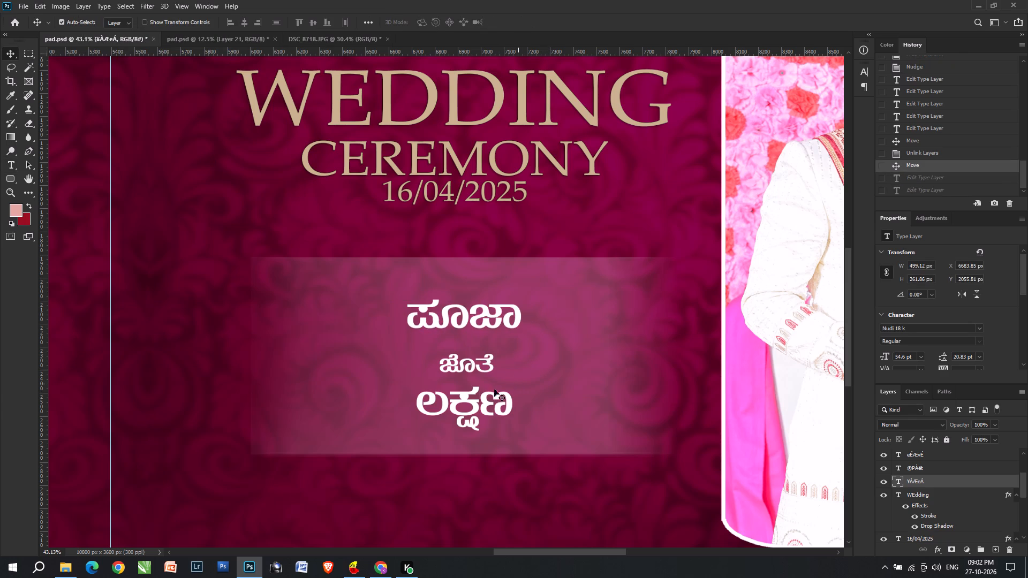
Move the "ಜೊತೆ" text up about 24 px, between the "ಪೂಜಾ" and "ಲಕ್ಷಣ" names.
{"action": "left_click", "coordinate": [466, 368]}
{"action": "left_click_drag", "start_coordinate": [469, 367], "coordinate": [468, 364]}
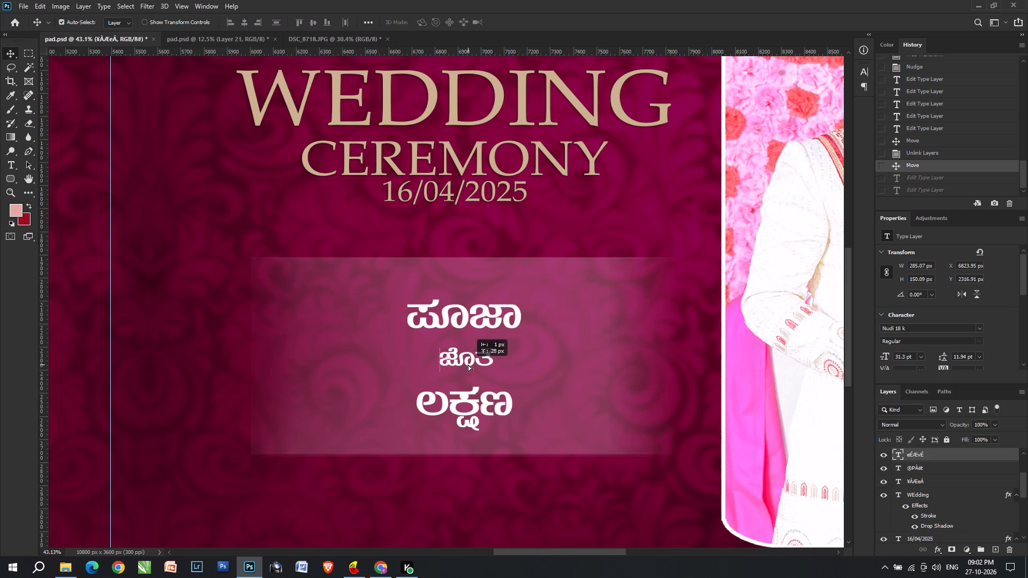
{"action": "left_click_drag", "start_coordinate": [468, 364], "coordinate": [470, 362]}
Review the spacing of the wedding title, date and Kannada names within the album spread.
{"action": "scroll", "coordinate": [506, 371], "scroll_direction": "down", "scroll_amount": 2, "text": "alt"}
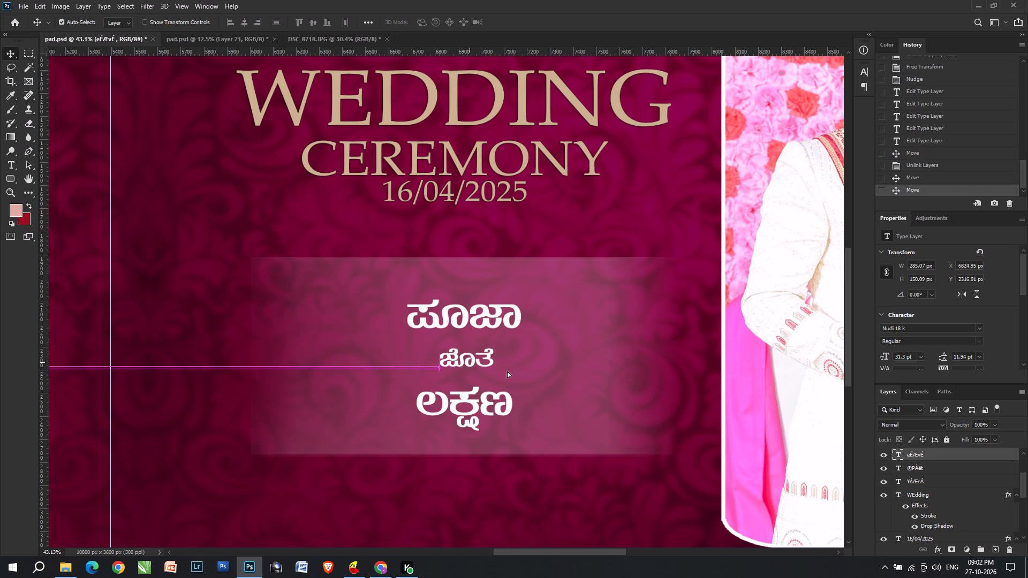
{"action": "scroll", "coordinate": [507, 371], "scroll_direction": "down", "scroll_amount": 2, "text": "alt"}
{"action": "scroll", "coordinate": [499, 391], "scroll_direction": "down", "scroll_amount": 3}
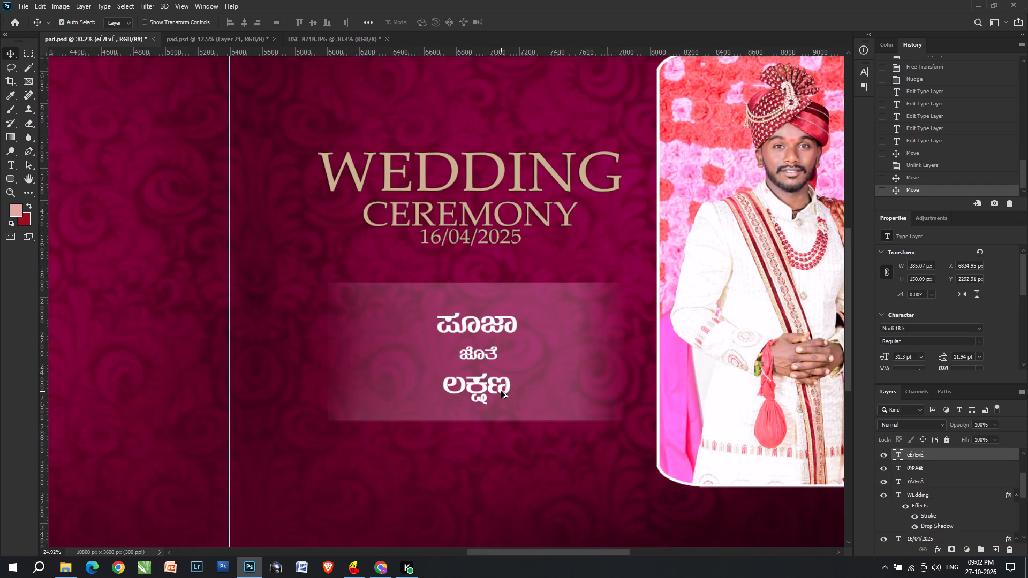
{"action": "scroll", "coordinate": [501, 391], "scroll_direction": "down", "scroll_amount": 1}
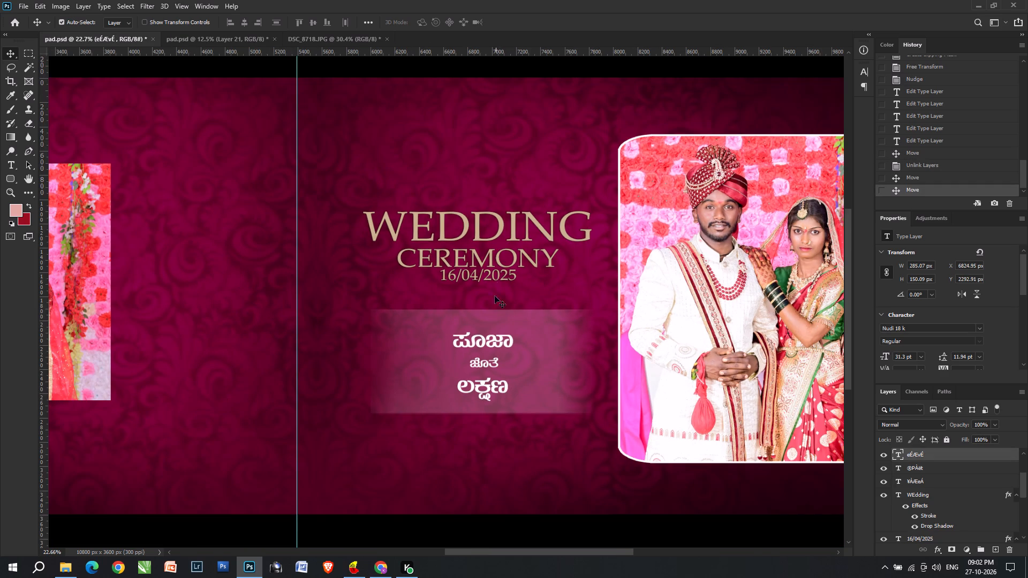
{"action": "scroll", "coordinate": [507, 313], "scroll_direction": "down", "scroll_amount": 3, "text": "alt"}
{"action": "scroll", "coordinate": [497, 260], "scroll_direction": "up", "scroll_amount": 3, "text": "alt"}
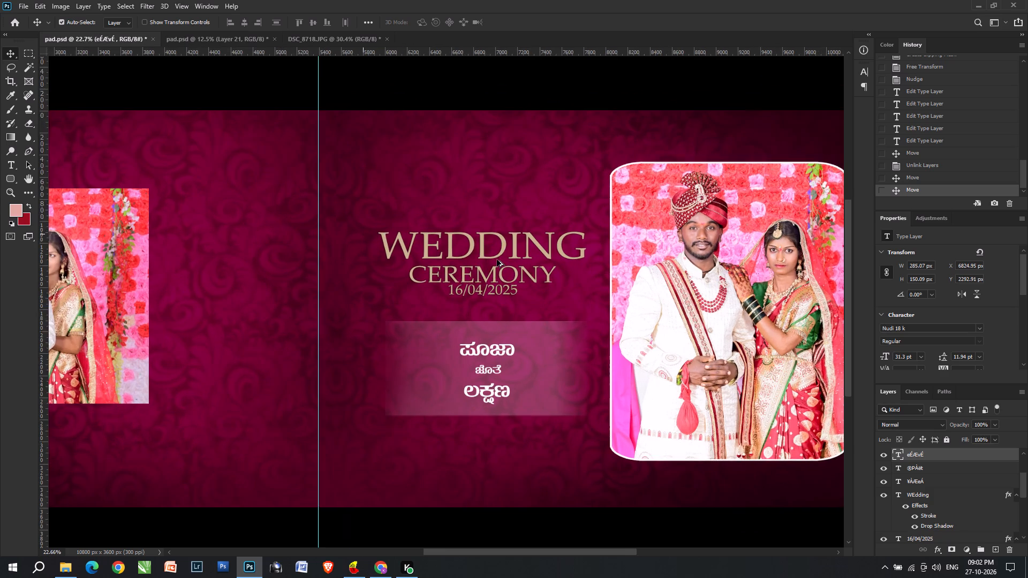
{"action": "left_click", "coordinate": [495, 240]}
{"action": "scroll", "coordinate": [520, 377], "scroll_direction": "up", "scroll_amount": 3, "text": "alt"}
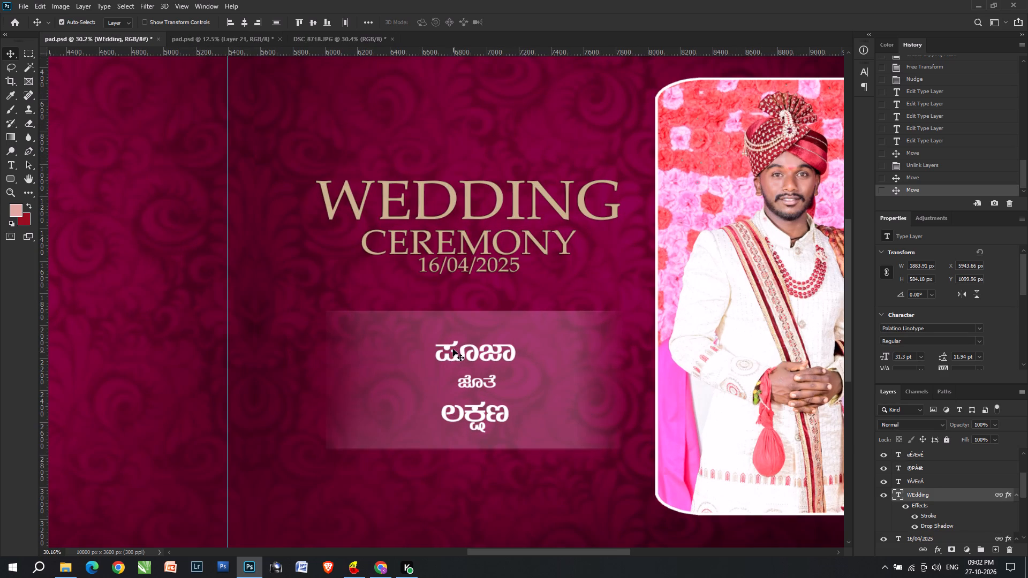
Switch to Nudi, delete the leading "??" and try entering "pU" in its place.
{"action": "left_click", "coordinate": [355, 575]}
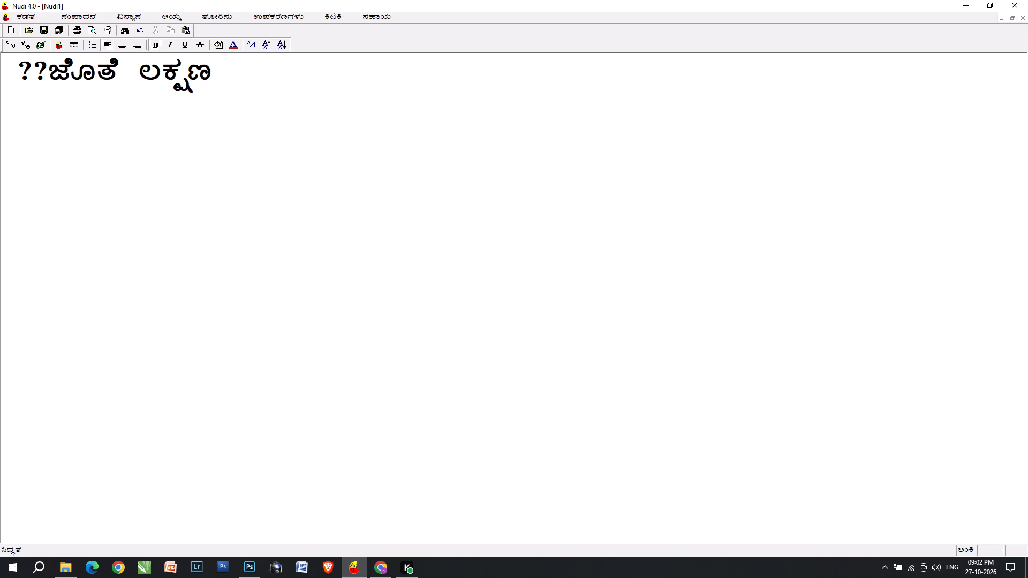
{"action": "left_click_drag", "start_coordinate": [47, 75], "coordinate": [4, 78]}
{"action": "key", "text": "BackSpace"}
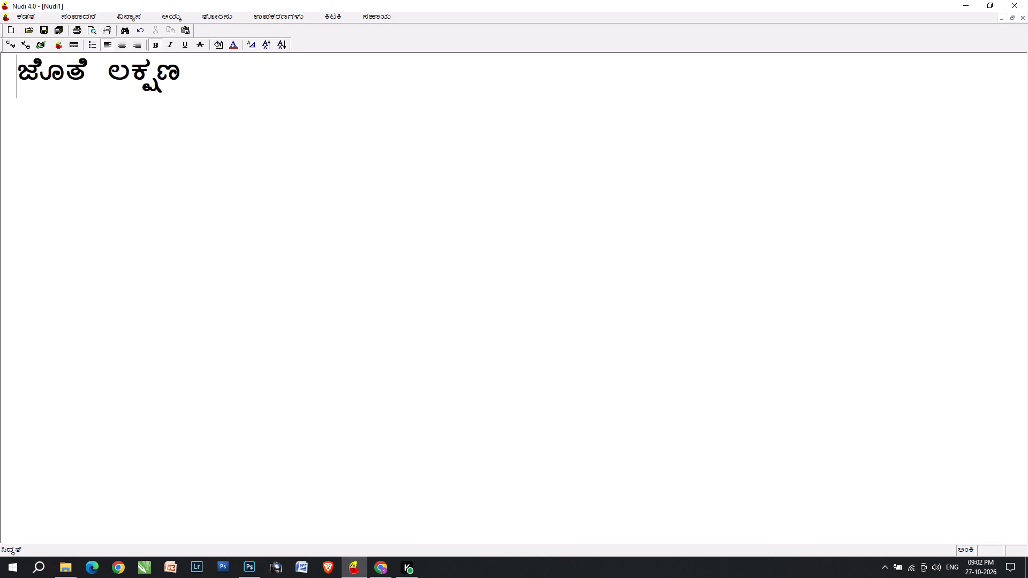
{"action": "type", "text": "pU"}
{"action": "key", "text": "BackSpace"}
{"action": "key", "text": "BackSpace"}
{"action": "key", "text": "BackSpace"}
Delete the remaining "ಜೊತೆ ಲಕ್ಷಣ" text from the Nudi document.
{"action": "key", "text": "Delete"}
{"action": "key", "text": "Delete"}
{"action": "key", "text": "Delete"}
{"action": "key", "text": "Delete"}
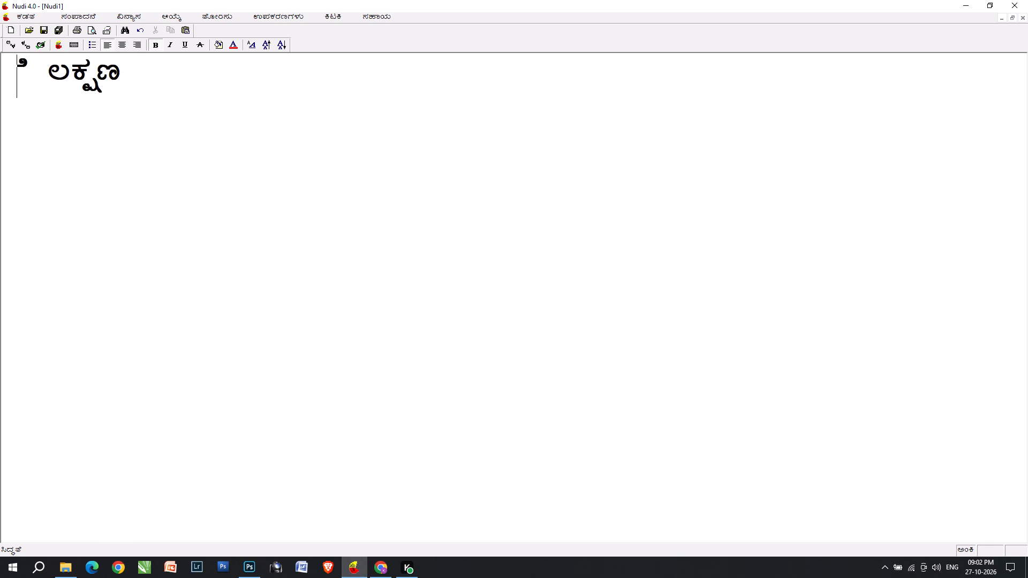
{"action": "key", "text": "Delete"}
{"action": "key", "text": "Delete"}
{"action": "key", "text": "Delete"}
{"action": "key", "text": "Delete"}
{"action": "key", "text": "Delete"}
{"action": "key", "text": "Delete"}
{"action": "key", "text": "Delete"}
{"action": "key", "text": "Delete"}
{"action": "key", "text": "Delete"}
{"action": "key", "text": "Delete"}
{"action": "key", "text": "Delete"}
{"action": "key", "text": "Delete"}
{"action": "key", "text": "Delete"}
{"action": "key", "text": "Delete"}
{"action": "key", "text": "Delete"}
{"action": "key", "text": "Delete"}
{"action": "key", "text": "Delete"}
{"action": "key", "text": "Delete"}
{"action": "key", "text": "Delete"}
{"action": "key", "text": "Delete"}
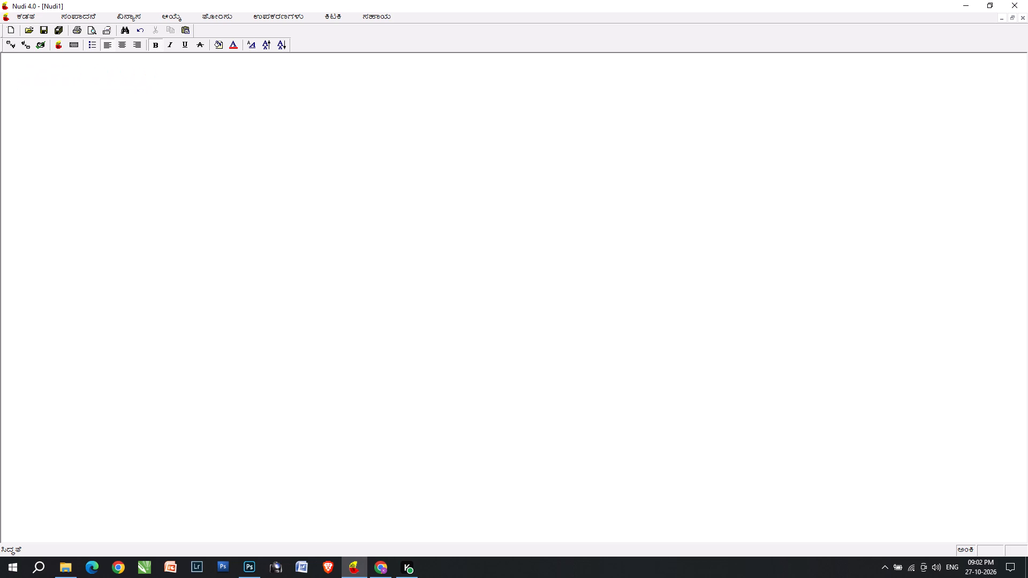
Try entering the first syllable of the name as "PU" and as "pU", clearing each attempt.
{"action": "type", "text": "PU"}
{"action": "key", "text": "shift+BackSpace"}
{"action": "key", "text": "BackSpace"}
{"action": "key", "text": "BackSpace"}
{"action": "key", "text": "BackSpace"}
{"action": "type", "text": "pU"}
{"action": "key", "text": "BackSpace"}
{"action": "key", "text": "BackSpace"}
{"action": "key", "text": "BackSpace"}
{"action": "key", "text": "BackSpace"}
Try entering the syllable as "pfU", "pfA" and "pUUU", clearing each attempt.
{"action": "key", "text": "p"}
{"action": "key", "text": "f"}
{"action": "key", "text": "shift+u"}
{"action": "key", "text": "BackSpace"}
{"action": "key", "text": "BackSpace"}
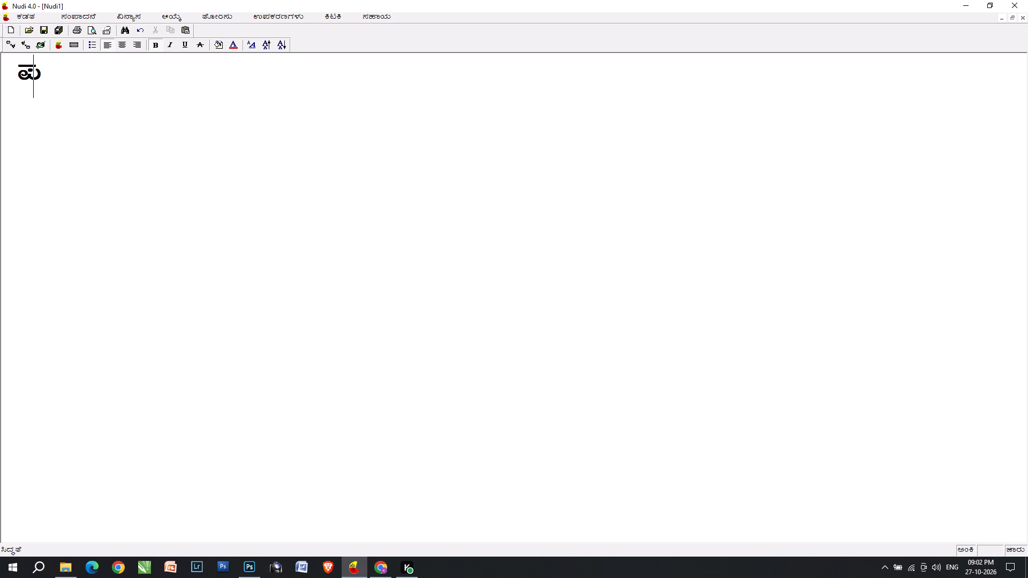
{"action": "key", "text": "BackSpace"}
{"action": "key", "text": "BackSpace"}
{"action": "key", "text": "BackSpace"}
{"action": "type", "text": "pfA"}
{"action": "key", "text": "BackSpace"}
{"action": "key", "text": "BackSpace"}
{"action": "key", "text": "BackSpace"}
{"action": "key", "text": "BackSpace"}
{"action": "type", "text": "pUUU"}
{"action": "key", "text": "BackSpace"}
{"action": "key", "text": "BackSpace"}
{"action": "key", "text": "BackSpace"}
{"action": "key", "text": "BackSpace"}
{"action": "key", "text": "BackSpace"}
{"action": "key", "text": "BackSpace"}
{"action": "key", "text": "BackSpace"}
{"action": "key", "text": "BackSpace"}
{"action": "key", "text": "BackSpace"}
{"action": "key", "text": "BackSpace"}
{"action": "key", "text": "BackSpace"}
Switch to Chrome and look through the "pooja in kannada word" results for the Kannada spelling of the name.
{"action": "key", "text": "alt+Tab"}
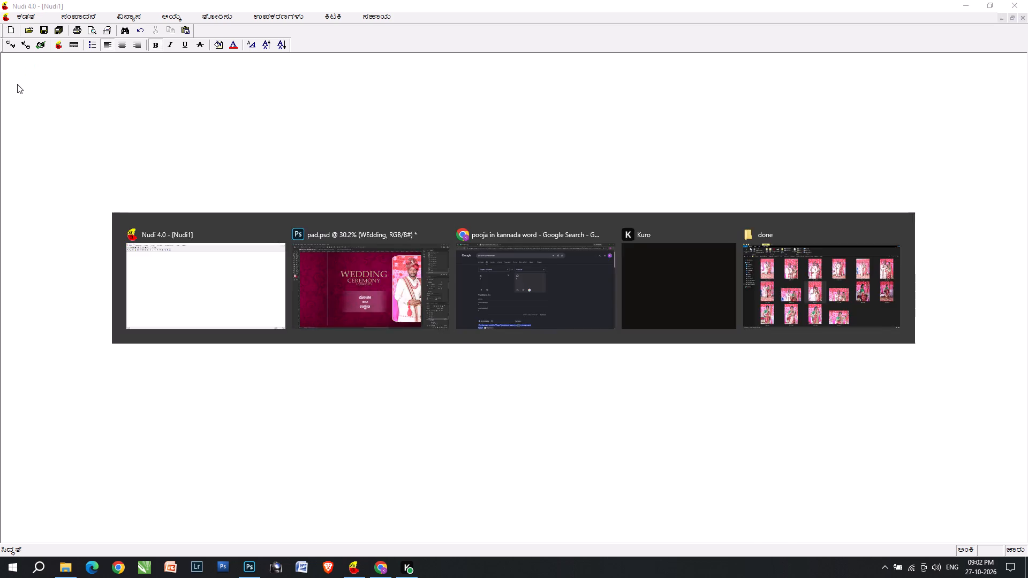
{"action": "key", "text": "alt+Tab"}
{"action": "key", "text": "alt+Tab"}
{"action": "scroll", "coordinate": [326, 256], "scroll_direction": "down", "scroll_amount": 1}
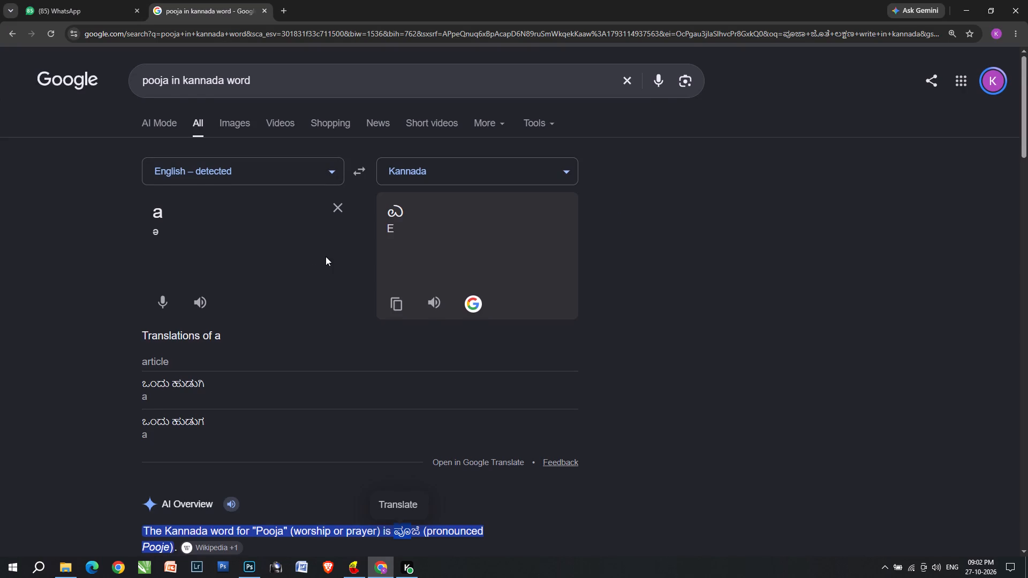
{"action": "scroll", "coordinate": [326, 256], "scroll_direction": "down", "scroll_amount": 1}
{"action": "scroll", "coordinate": [325, 309], "scroll_direction": "down", "scroll_amount": 2}
{"action": "scroll", "coordinate": [349, 354], "scroll_direction": "down", "scroll_amount": 8}
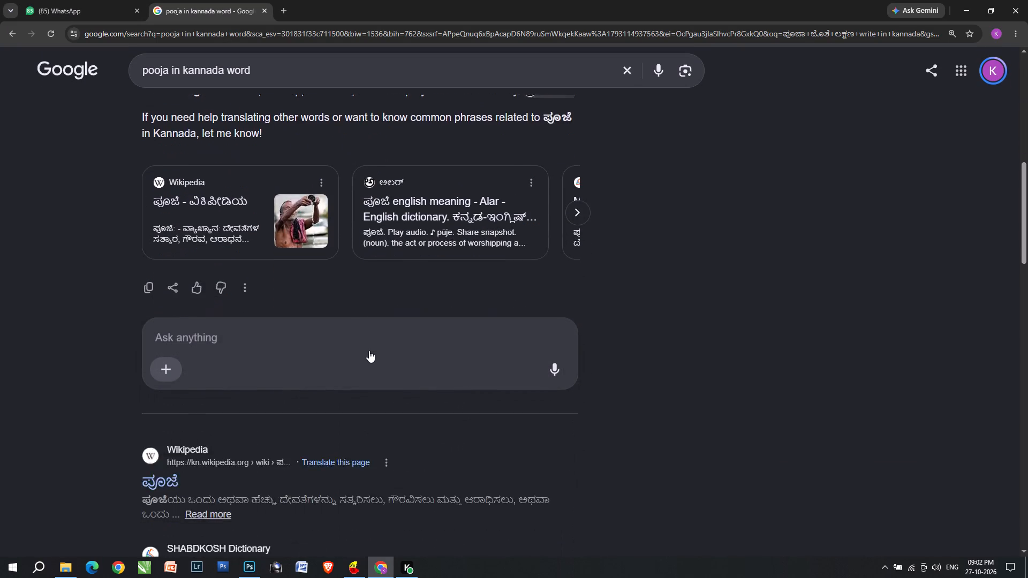
{"action": "scroll", "coordinate": [369, 351], "scroll_direction": "down", "scroll_amount": 9}
{"action": "scroll", "coordinate": [371, 394], "scroll_direction": "down", "scroll_amount": 5}
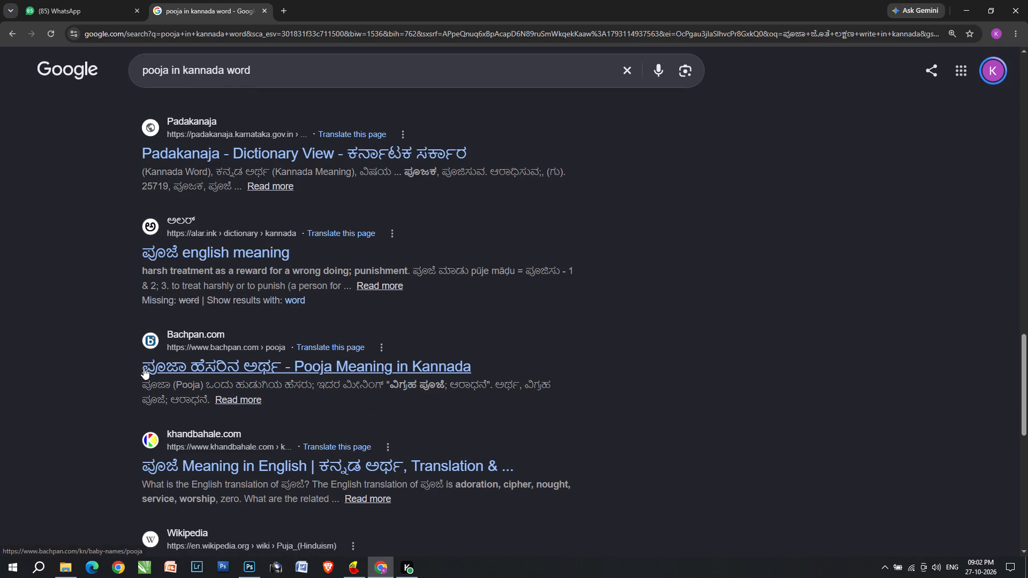
{"action": "left_click_drag", "start_coordinate": [143, 368], "coordinate": [232, 366]}
{"action": "scroll", "coordinate": [278, 442], "scroll_direction": "up", "scroll_amount": 17}
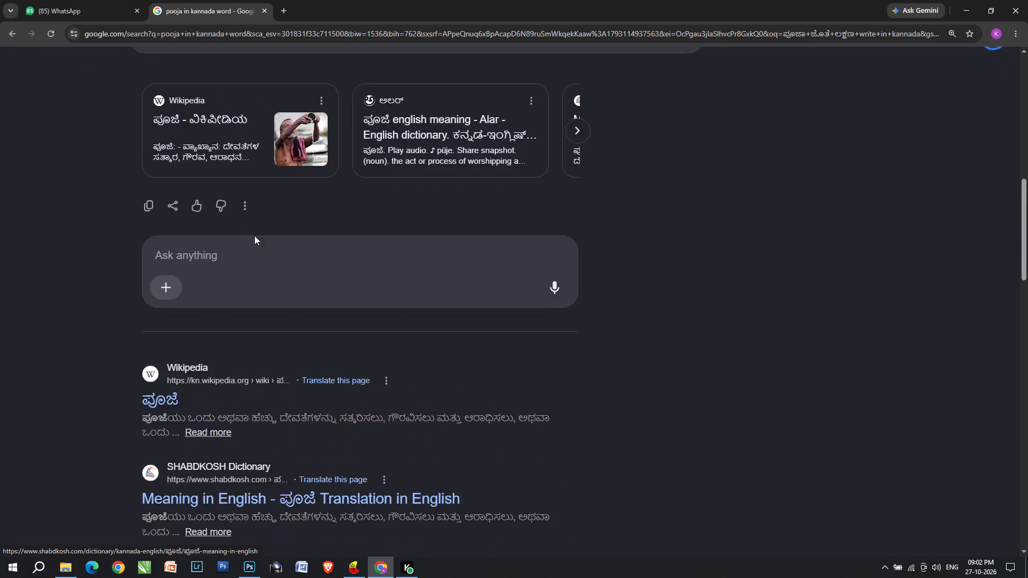
{"action": "scroll", "coordinate": [254, 235], "scroll_direction": "up", "scroll_amount": 15}
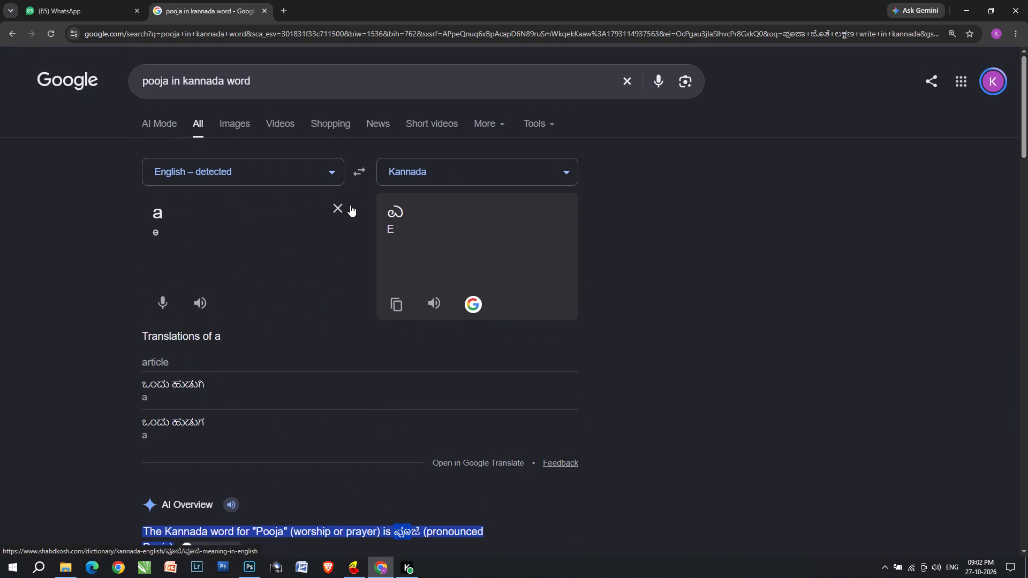
Clear the source text "a" from the English–Kannada translation box.
{"action": "left_click", "coordinate": [341, 209]}
Change the Google query to "pooja girl name in kannada word" and run the search.
{"action": "left_click_drag", "start_coordinate": [256, 78], "coordinate": [247, 80]}
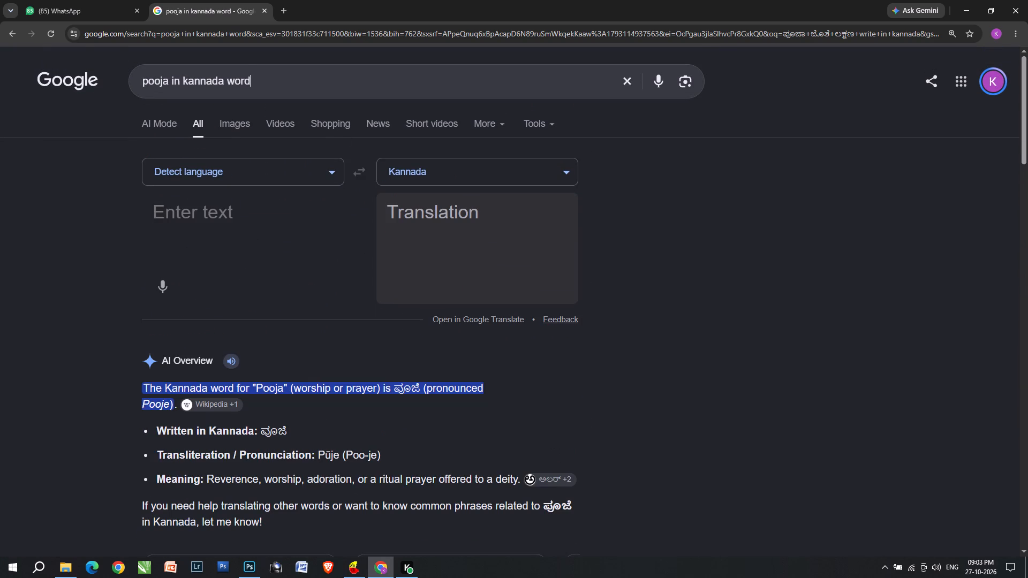
{"action": "left_click_drag", "start_coordinate": [247, 80], "coordinate": [175, 81]}
{"action": "left_click", "coordinate": [224, 85]}
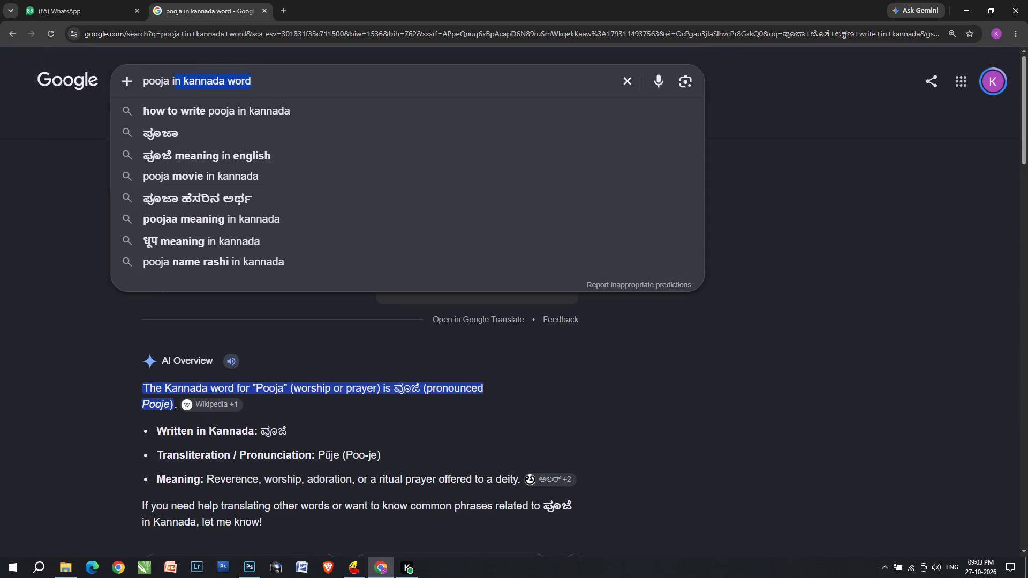
{"action": "left_click", "coordinate": [181, 81]}
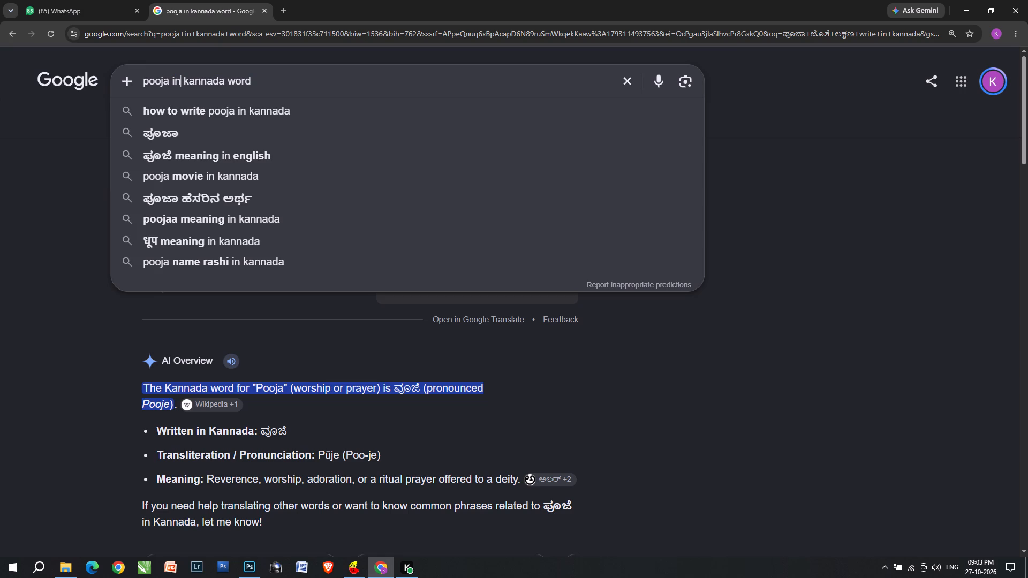
{"action": "left_click", "coordinate": [173, 78]}
{"action": "key", "text": "f"}
{"action": "key", "text": "BackSpace"}
{"action": "type", "text": "giro"}
{"action": "key", "text": "space"}
{"action": "key", "text": "BackSpace"}
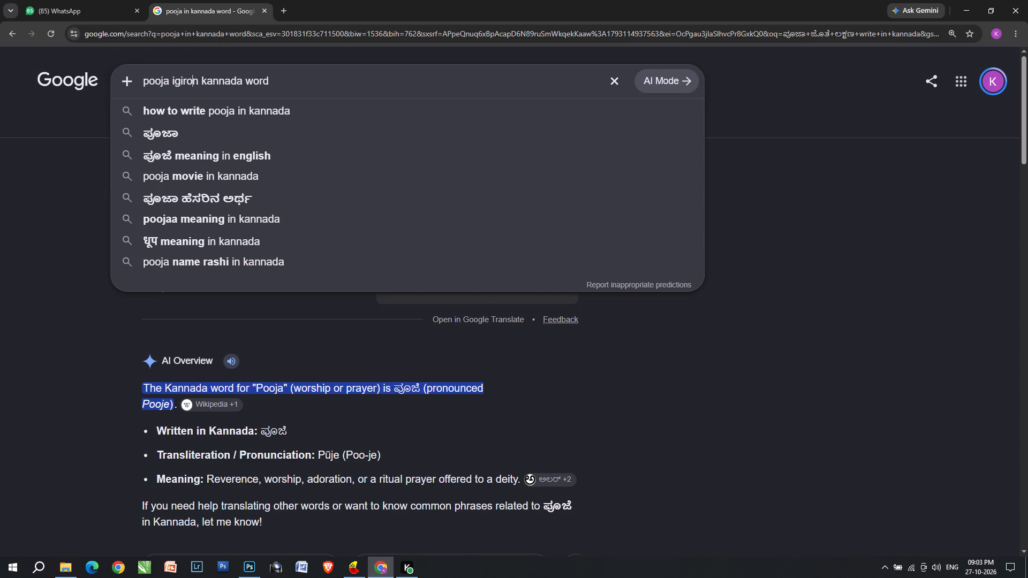
{"action": "key", "text": "BackSpace"}
{"action": "key", "text": "BackSpace"}
{"action": "key", "text": "BackSpace"}
{"action": "key", "text": "BackSpace"}
{"action": "key", "text": "BackSpace"}
{"action": "key", "text": "BackSpace"}
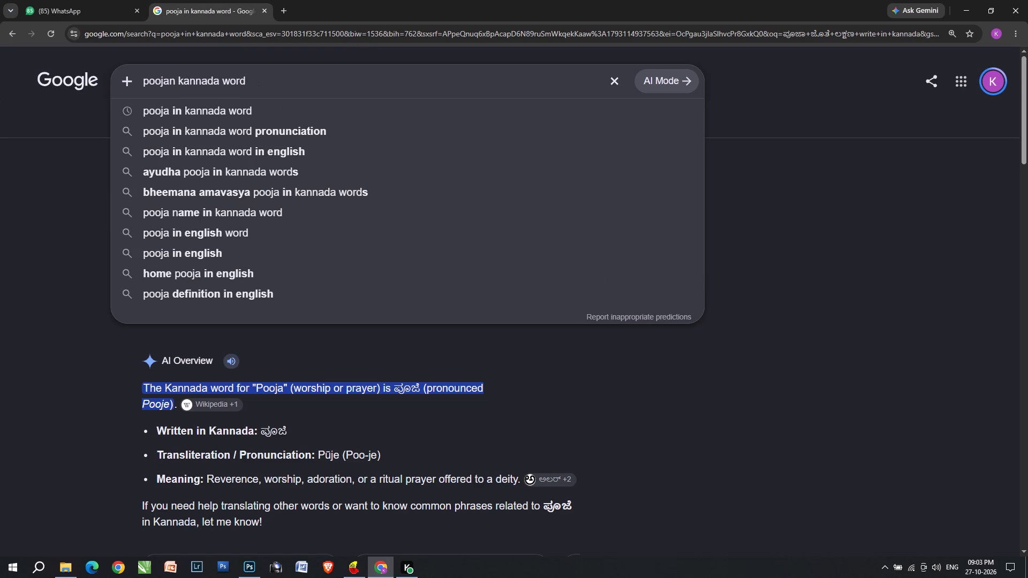
{"action": "type", "text": "girl"}
{"action": "key", "text": "space"}
{"action": "key", "text": "BackSpace"}
{"action": "key", "text": "BackSpace"}
{"action": "key", "text": "BackSpace"}
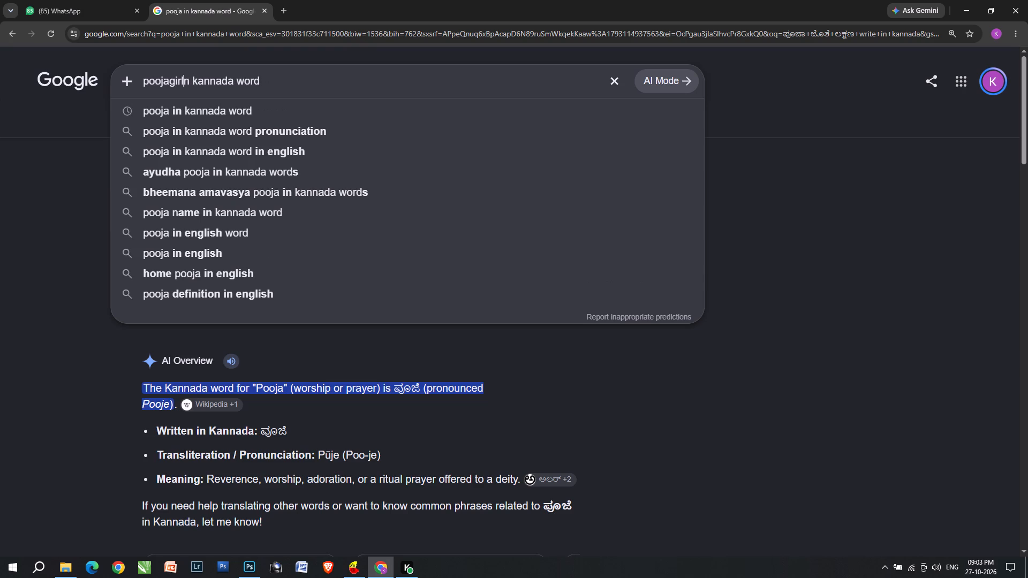
{"action": "key", "text": "BackSpace"}
{"action": "key", "text": "BackSpace"}
{"action": "key", "text": "space"}
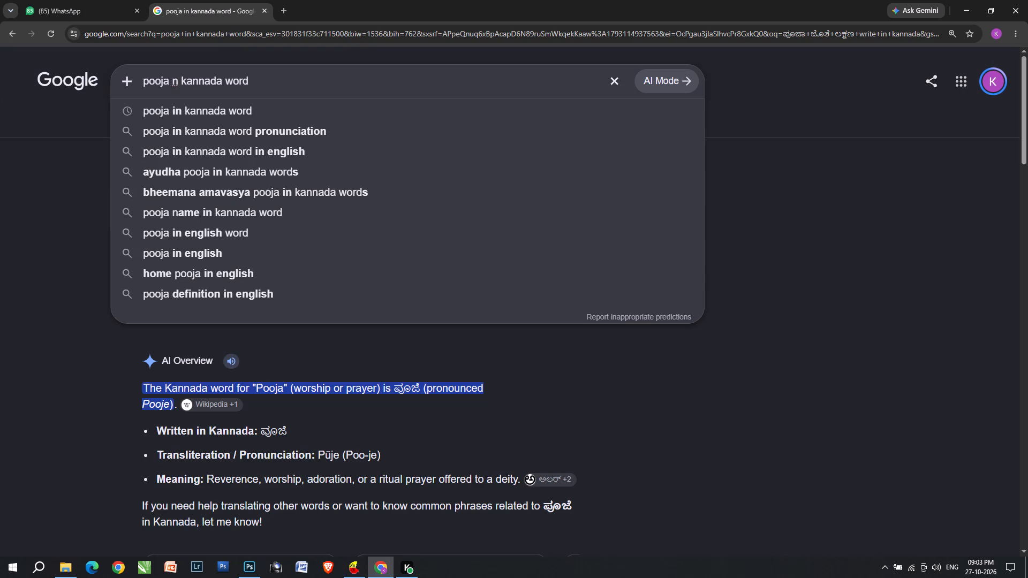
{"action": "type", "text": "girl"}
{"action": "key", "text": "space"}
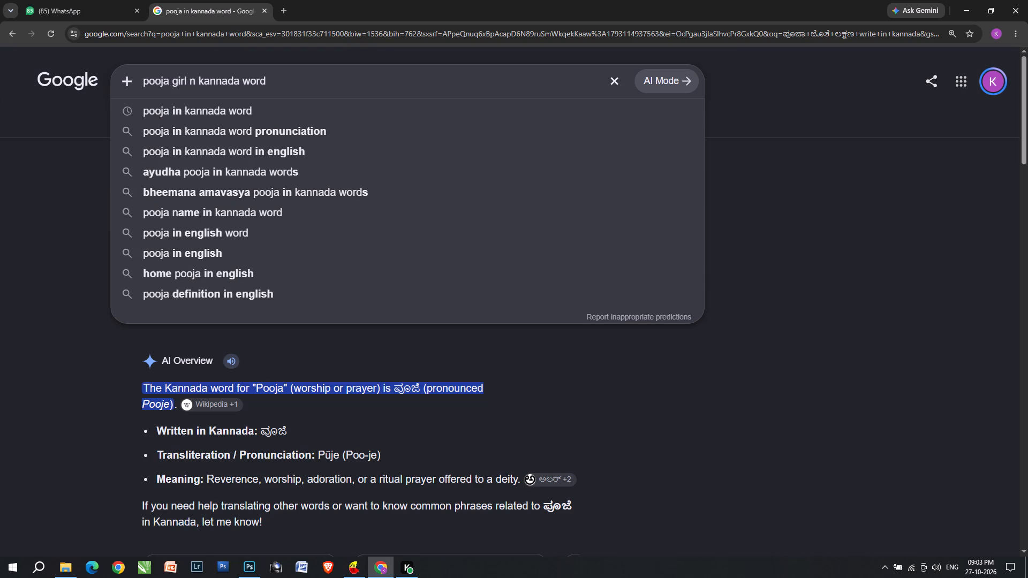
{"action": "key", "text": "Right"}
{"action": "type", "text": "ame in"}
{"action": "key", "text": "Return"}
{"action": "key", "text": "bracketright"}
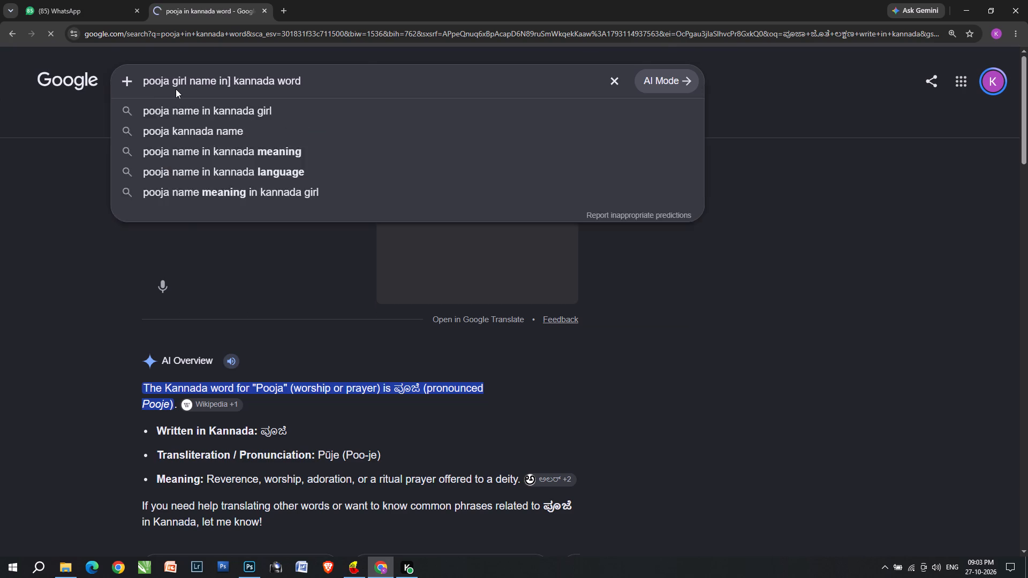
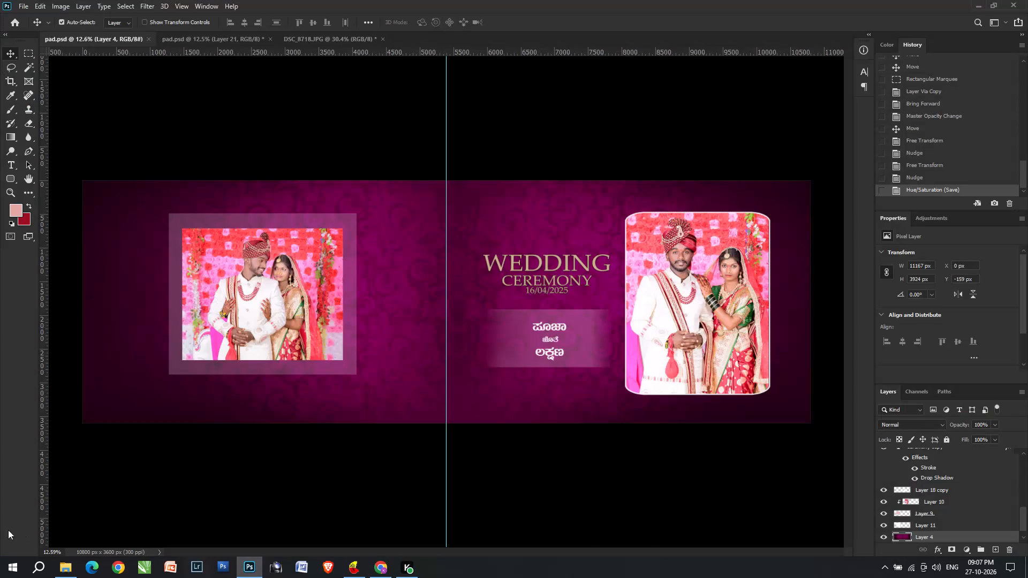
Switch to Nudi and clear any leftover text from the Nudi1 document.
{"action": "left_click", "coordinate": [70, 568]}
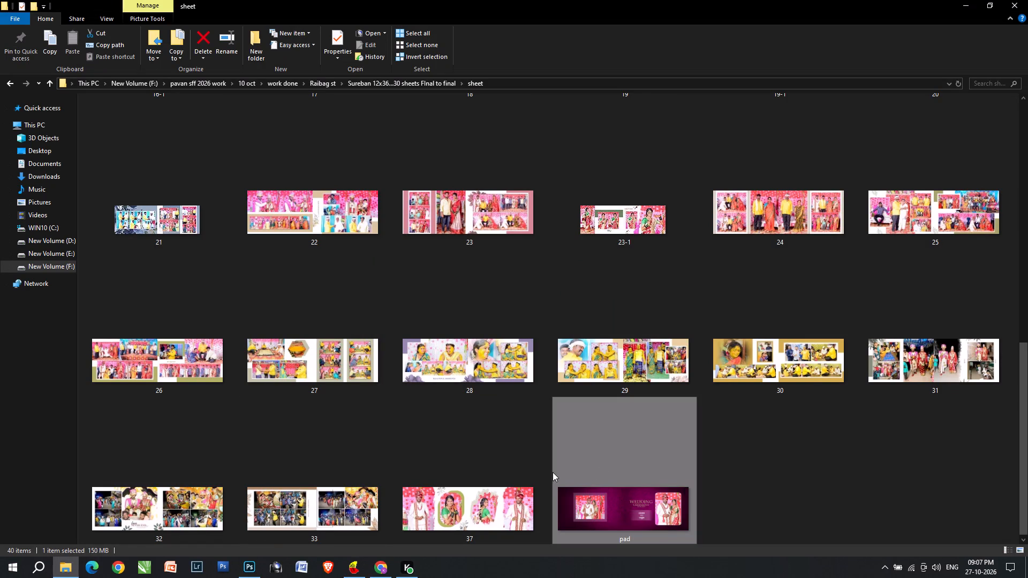
{"action": "left_click", "coordinate": [352, 571]}
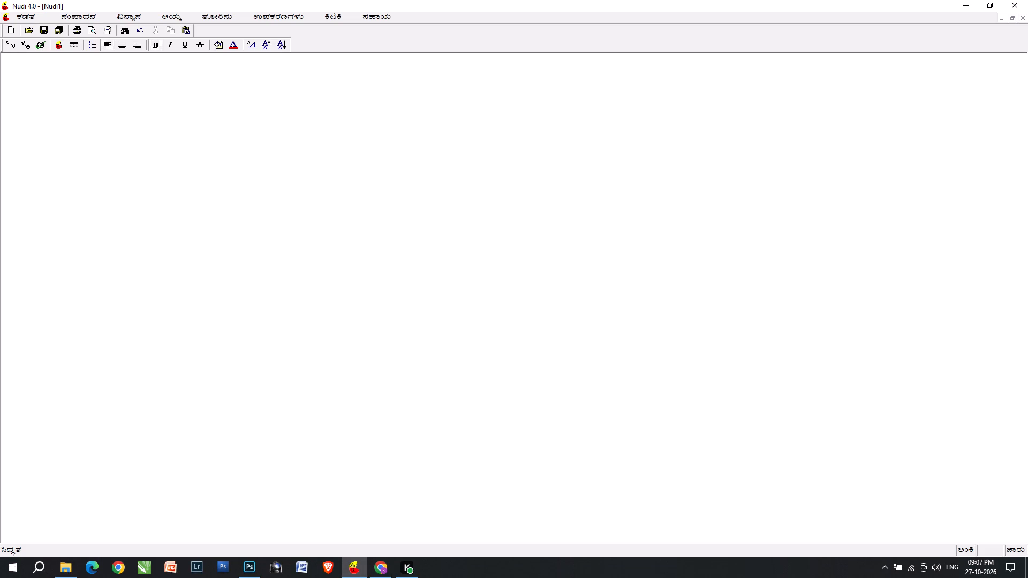
{"action": "key", "text": "BackSpace"}
{"action": "key", "text": "BackSpace"}
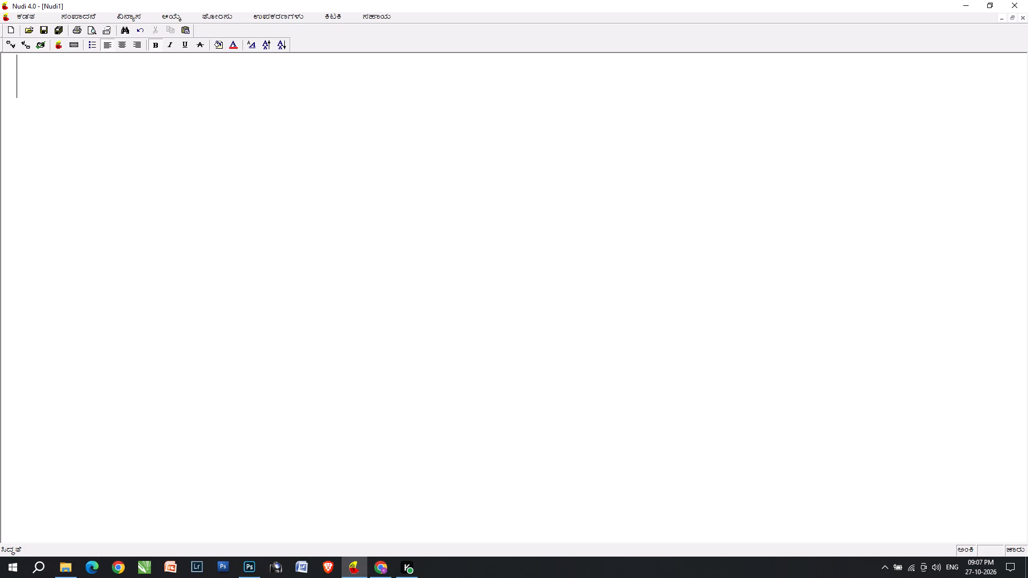
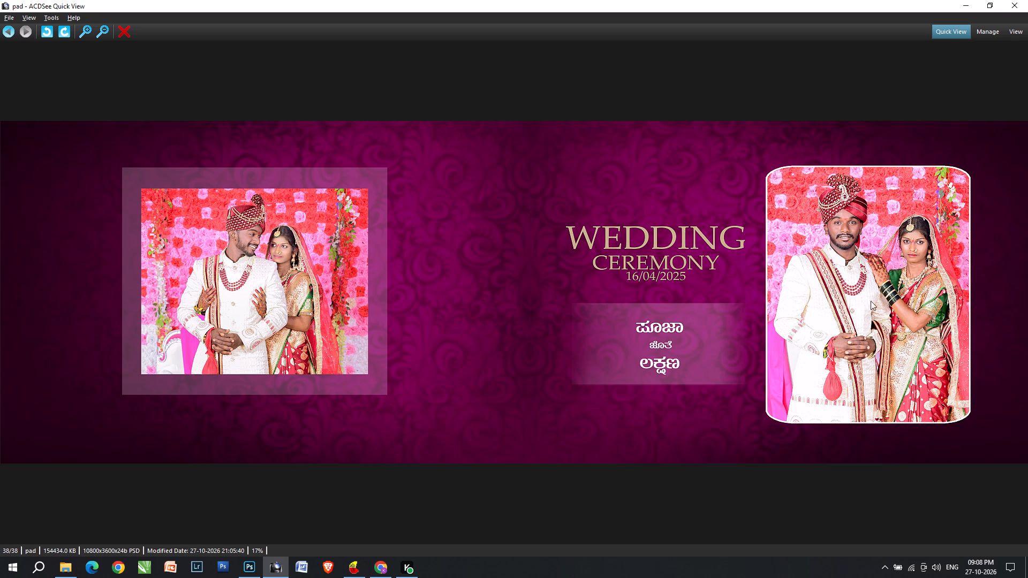
Close the ACDSee preview and return to the album layout in Photoshop.
{"action": "left_click", "coordinate": [1027, 0]}
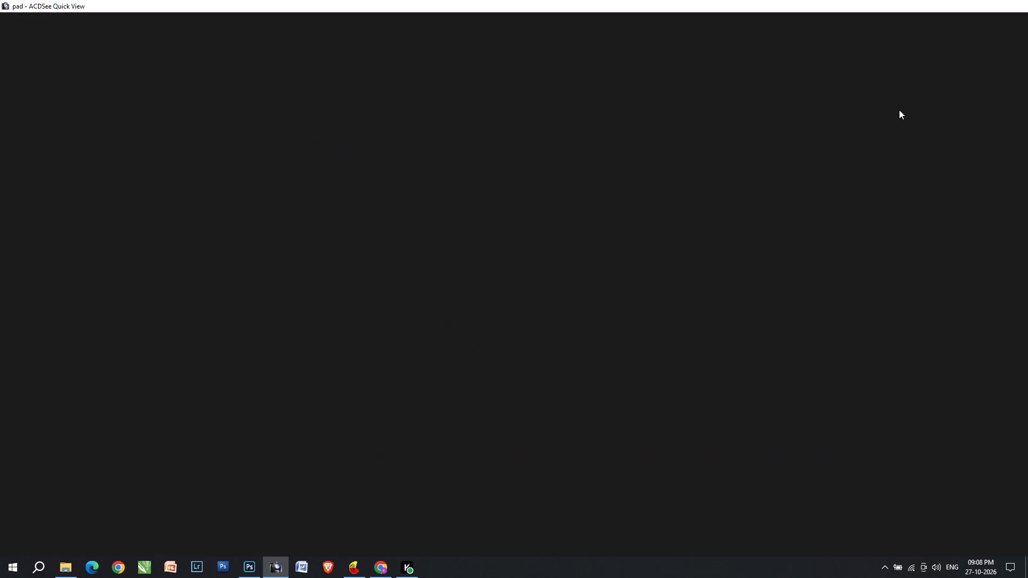
{"action": "left_click", "coordinate": [250, 564]}
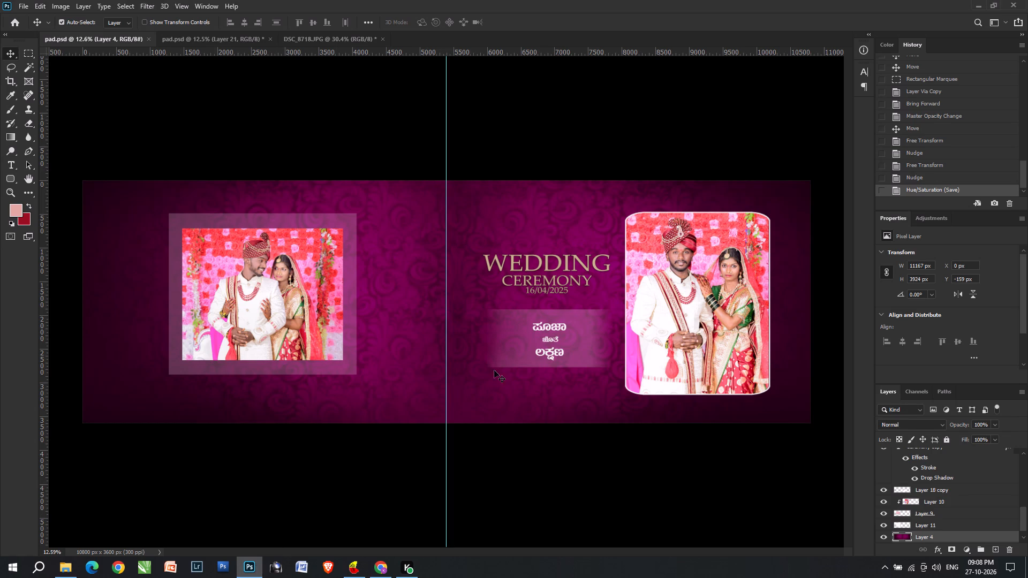
Apply Levels to Layer 8, the rounded-frame couple portrait, with black input 6 and midtone about 0.75.
{"action": "right_click", "coordinate": [652, 311]}
{"action": "left_click", "coordinate": [664, 316]}
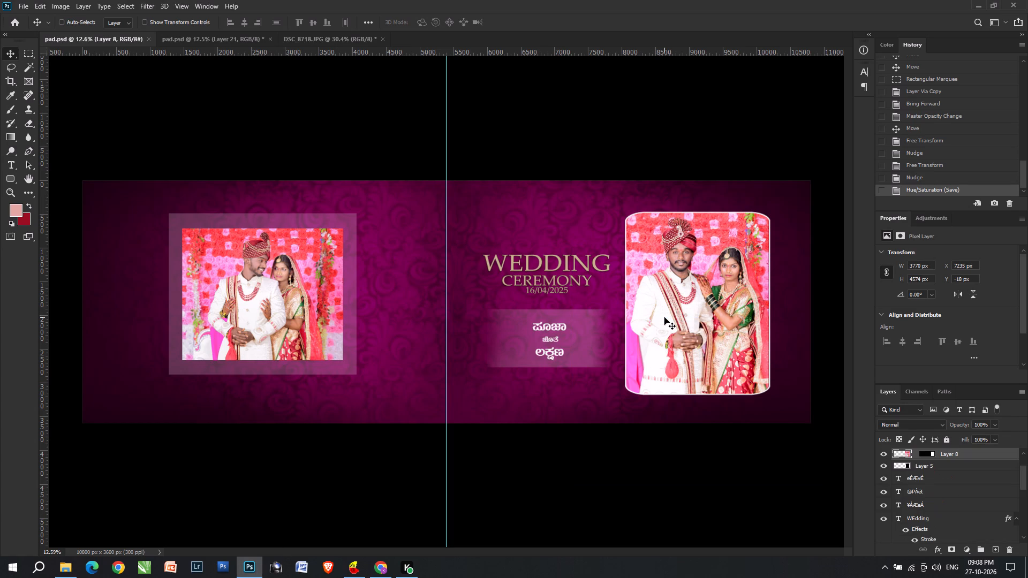
{"action": "key", "text": "ctrl+l"}
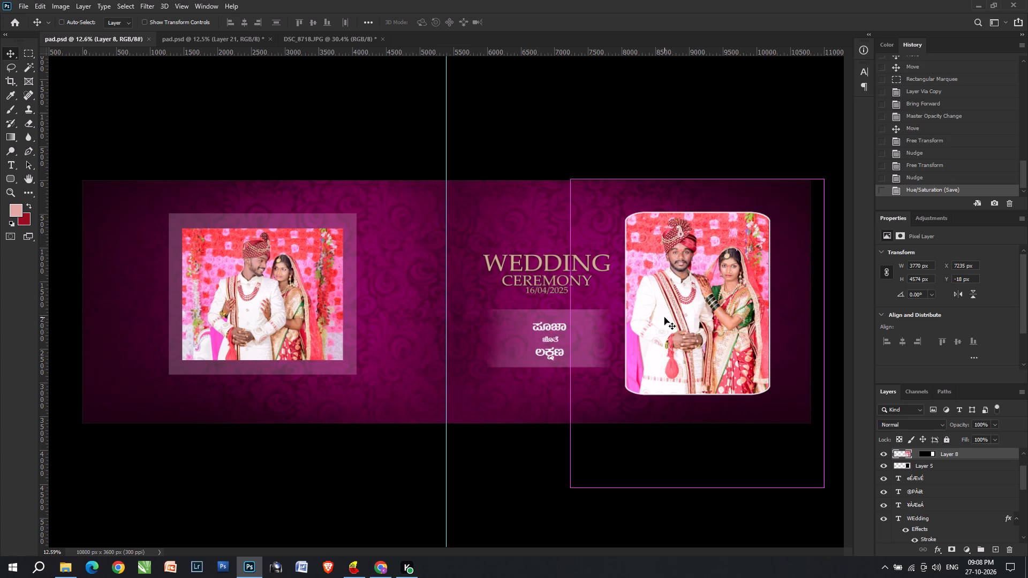
{"action": "left_click", "coordinate": [806, 181]}
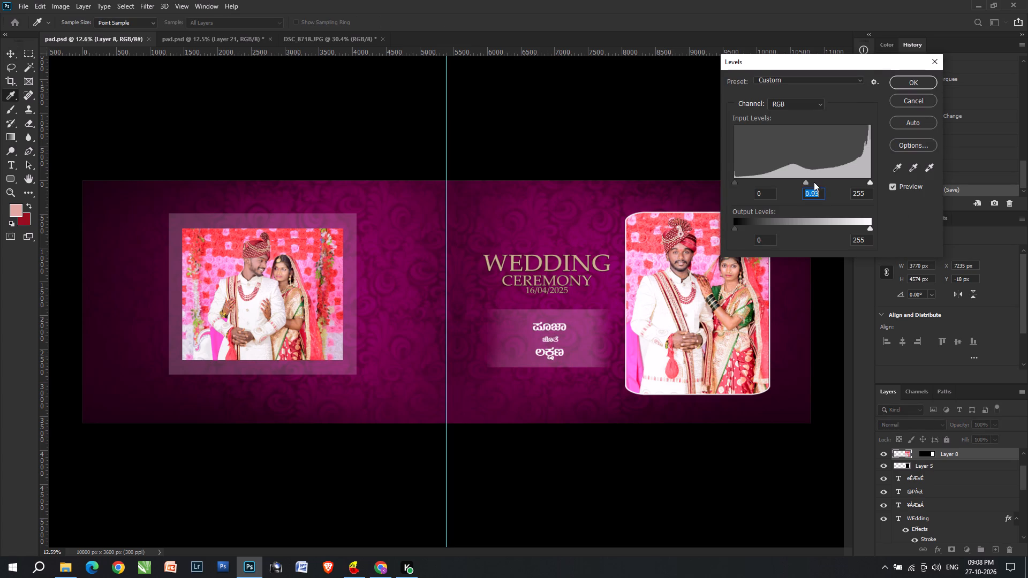
{"action": "left_click", "coordinate": [739, 185]}
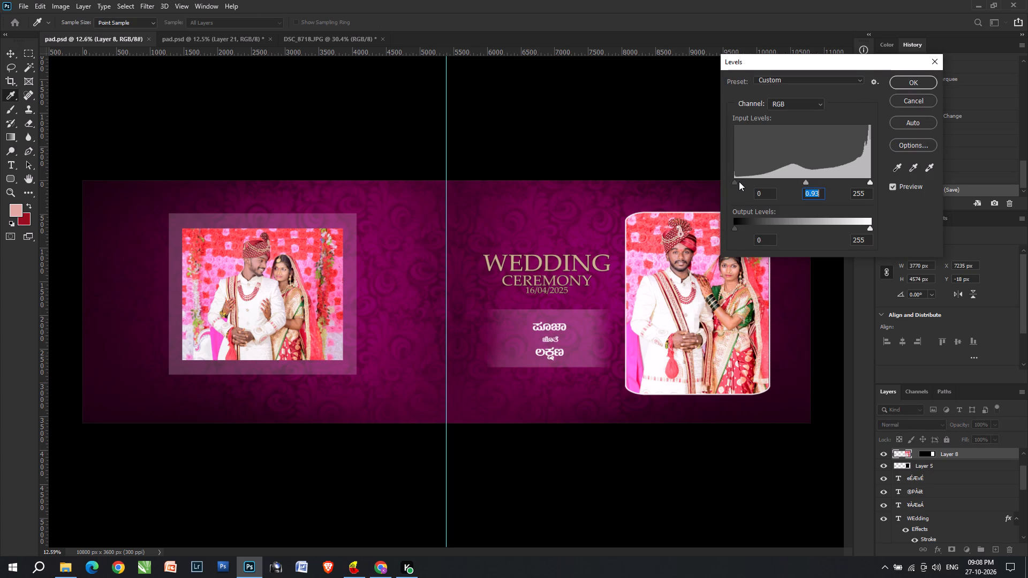
{"action": "left_click", "coordinate": [739, 181]}
{"action": "scroll", "coordinate": [762, 207], "scroll_direction": "down", "scroll_amount": 2}
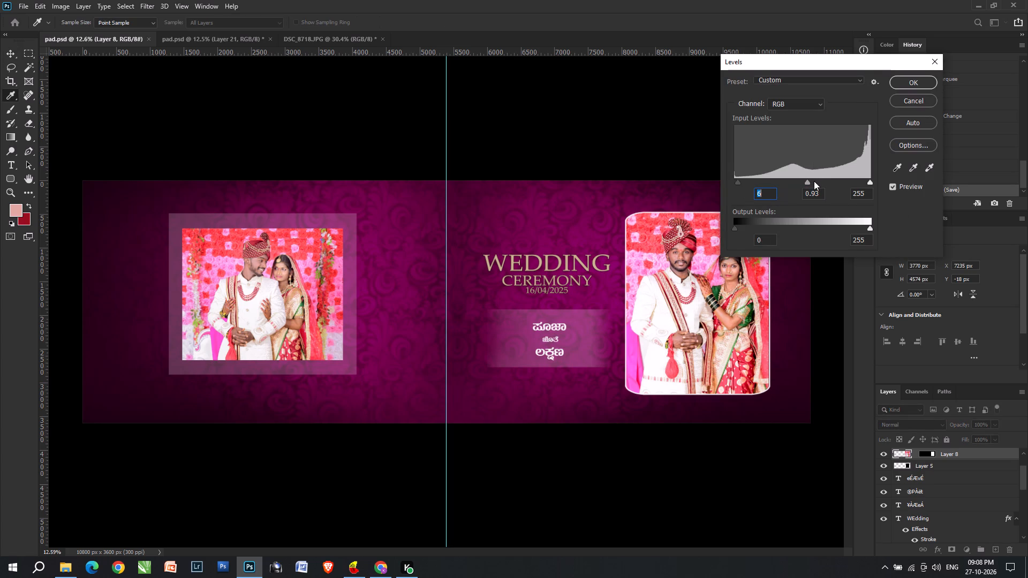
{"action": "left_click", "coordinate": [814, 181]}
{"action": "scroll", "coordinate": [819, 185], "scroll_direction": "down", "scroll_amount": 9}
{"action": "left_click", "coordinate": [909, 85]}
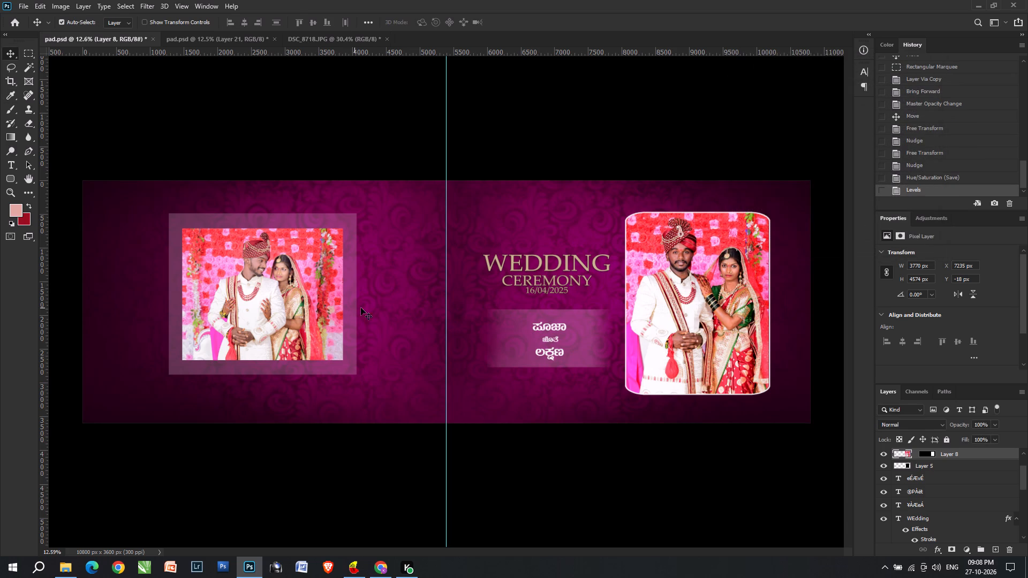
Compare the portrait before and after Levels, and fade the adjustment to 40% opacity.
{"action": "scroll", "coordinate": [657, 301], "scroll_direction": "up", "scroll_amount": 4, "text": "alt"}
{"action": "scroll", "coordinate": [723, 279], "scroll_direction": "up", "scroll_amount": 3, "text": "alt"}
{"action": "key", "text": "ctrl+z"}
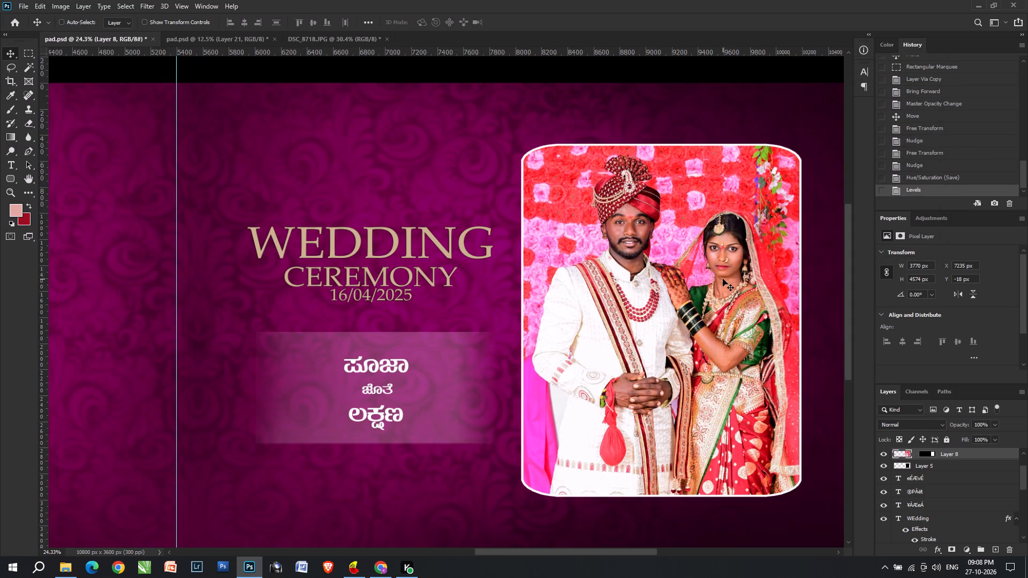
{"action": "key", "text": "ctrl+shift+z"}
{"action": "key", "text": "ctrl+z"}
{"action": "key", "text": "ctrl+shift+z"}
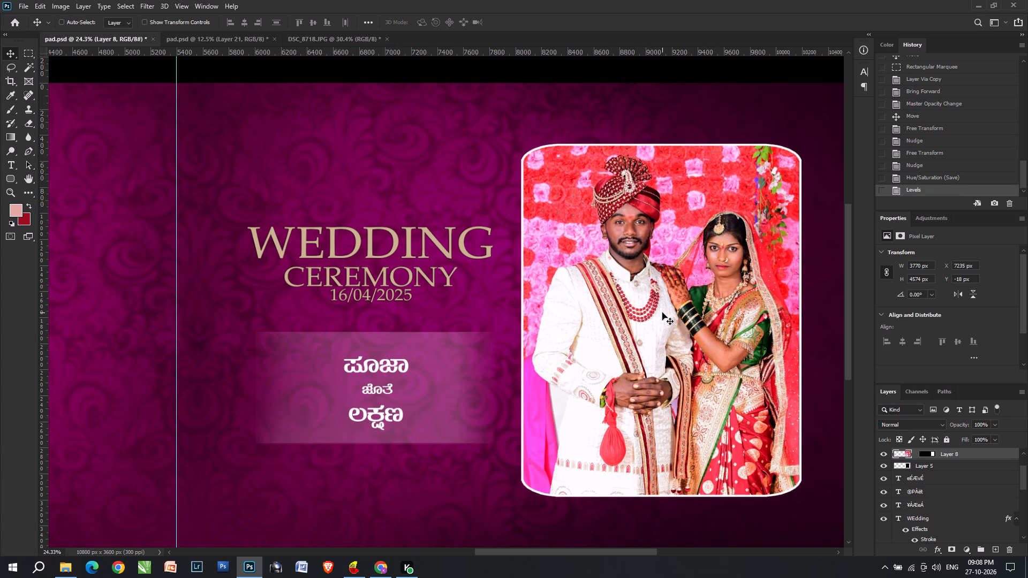
{"action": "key", "text": "ctrl+shift+f"}
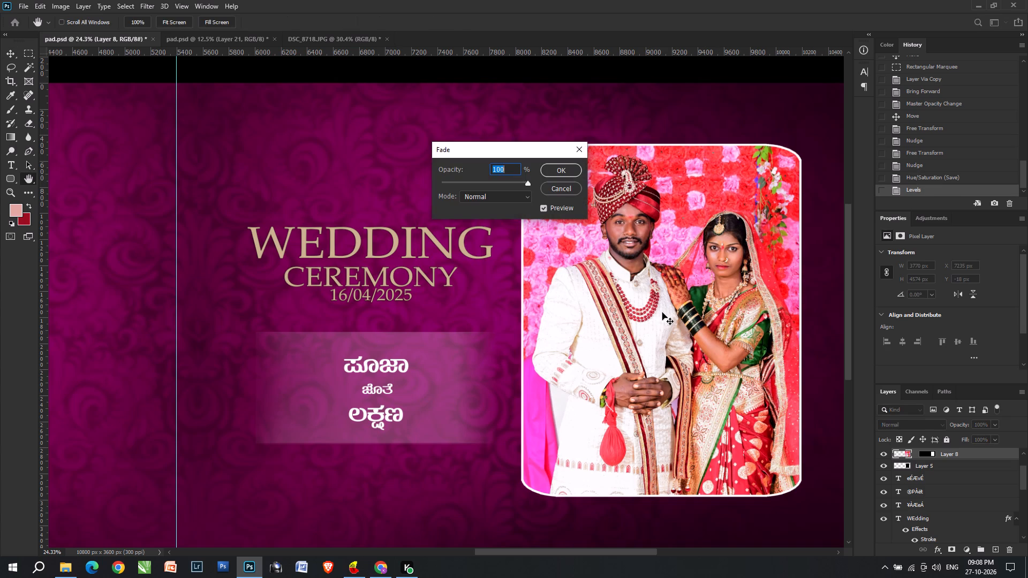
{"action": "type", "text": "40"}
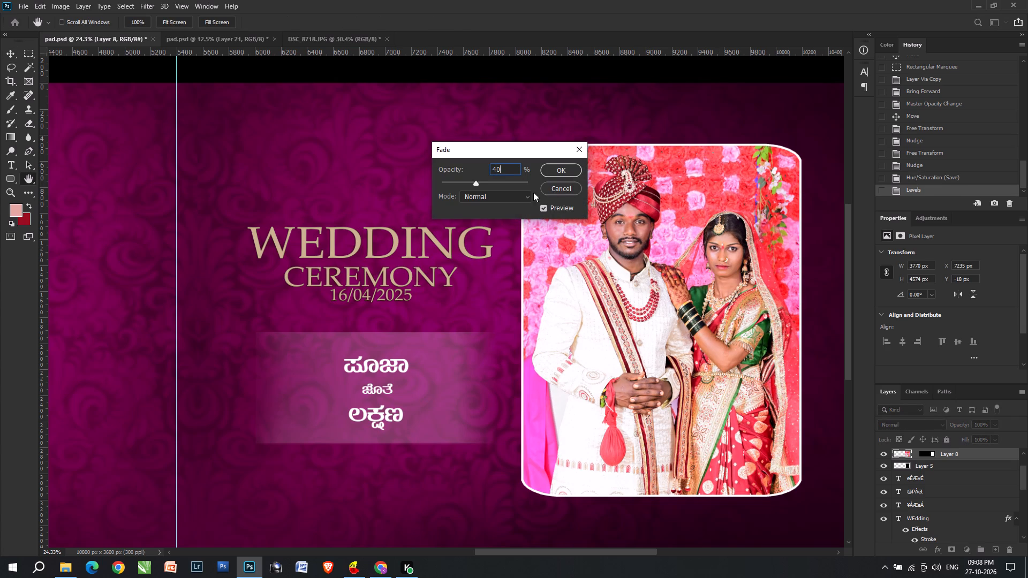
{"action": "left_click", "coordinate": [546, 174]}
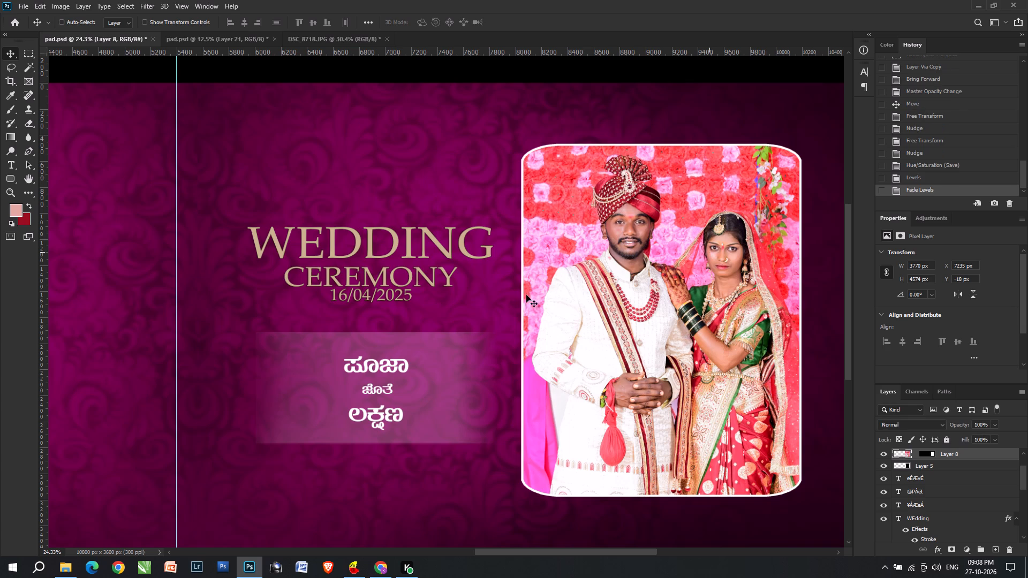
Reapply the last-used Levels settings to Layer 10, the couple photo on the left page.
{"action": "key", "text": "space"}
{"action": "key", "text": "space"}
{"action": "key", "text": "space"}
{"action": "key", "text": "space"}
{"action": "key", "text": "space"}
{"action": "left_click_drag", "start_coordinate": [432, 331], "coordinate": [833, 333]}
{"action": "left_click", "coordinate": [228, 346]}
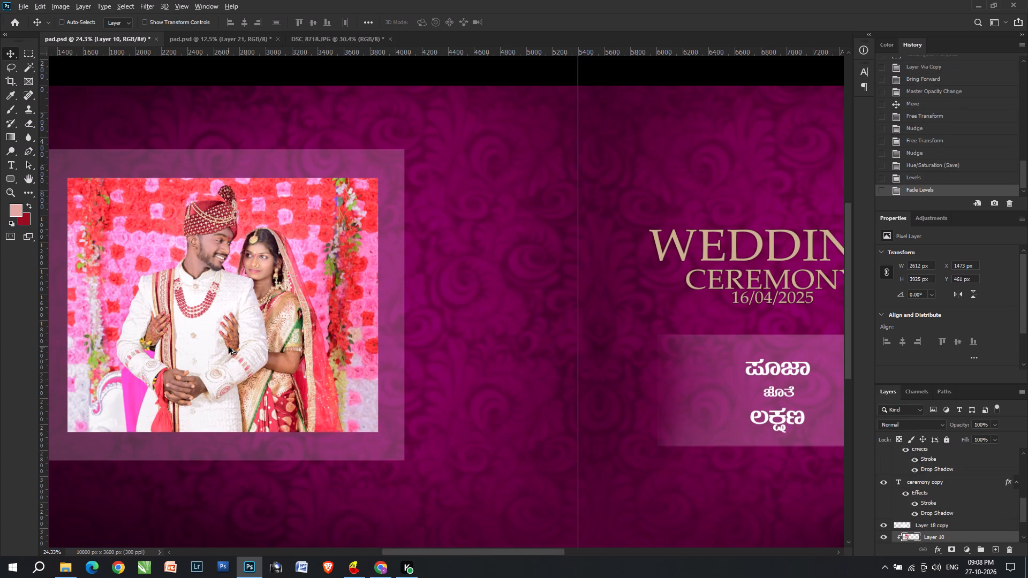
{"action": "key", "text": "ctrl+alt+l"}
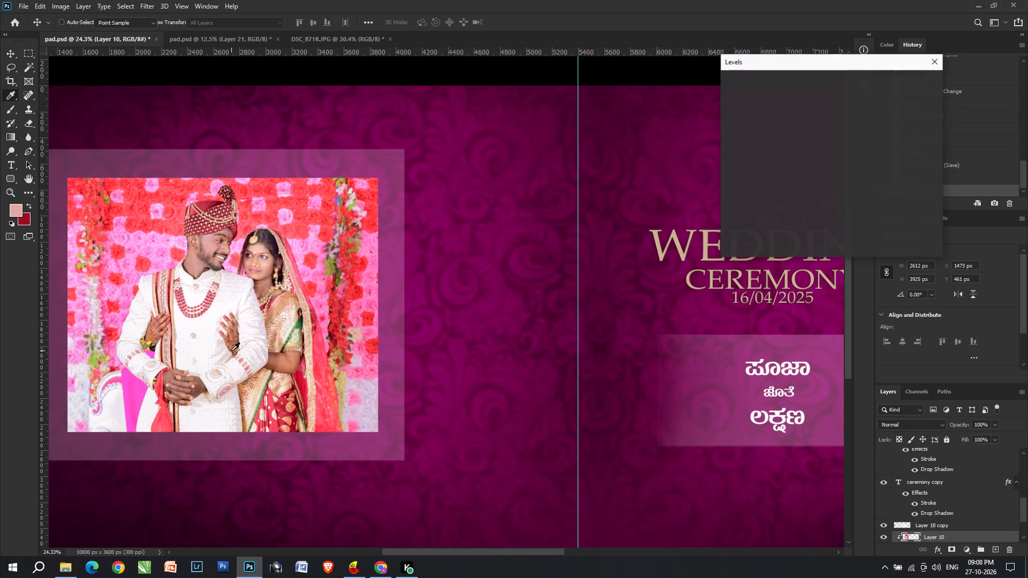
{"action": "key", "text": "Return"}
Fade the Levels adjustment on the left-page couple photo to 40% opacity.
{"action": "key", "text": "ctrl+shift+f"}
{"action": "type", "text": "540"}
{"action": "key", "text": "BackSpace"}
{"action": "key", "text": "BackSpace"}
{"action": "key", "text": "BackSpace"}
{"action": "key", "text": "BackSpace"}
{"action": "key", "text": "BackSpace"}
{"action": "key", "text": "BackSpace"}
{"action": "type", "text": "40"}
{"action": "key", "text": "Return"}
{"action": "key", "text": "ctrl+d"}
{"action": "key", "text": "v"}
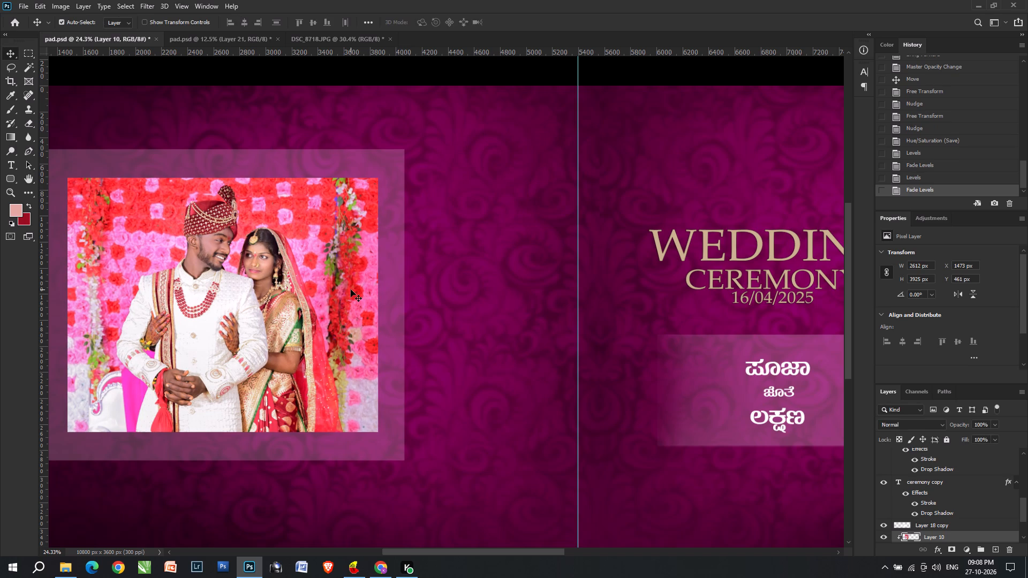
Apply the Camera Raw Filter to Layer 8, the rounded-frame portrait, with Highlights -59 and Whites -56.
{"action": "scroll", "coordinate": [351, 290], "scroll_direction": "down", "scroll_amount": 8, "text": "alt"}
{"action": "key", "text": "v"}
{"action": "key", "text": "v"}
{"action": "right_click", "coordinate": [671, 291]}
{"action": "left_click", "coordinate": [685, 296]}
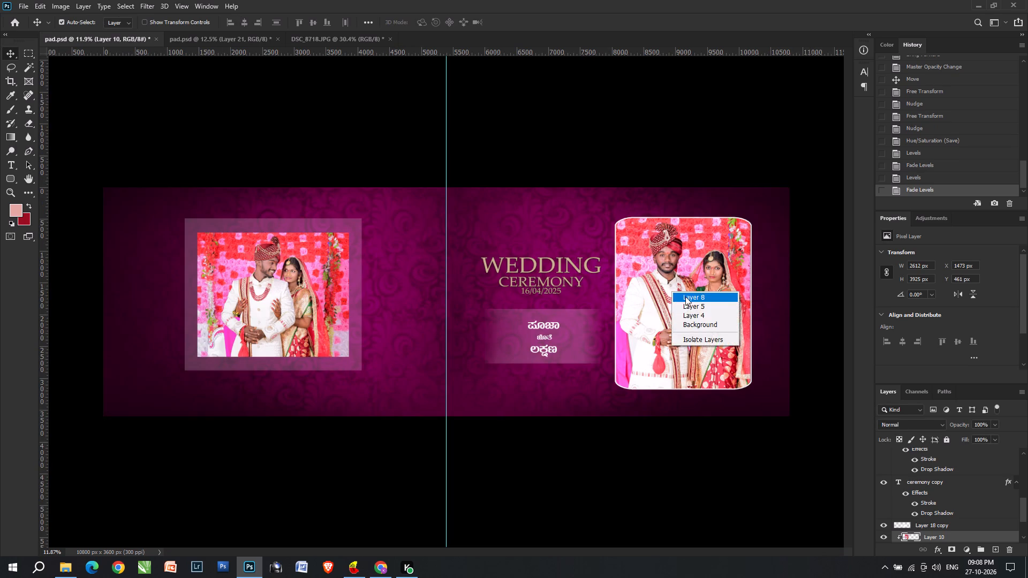
{"action": "key", "text": "ctrl+shift+a"}
{"action": "key", "text": "ctrl+shift+a"}
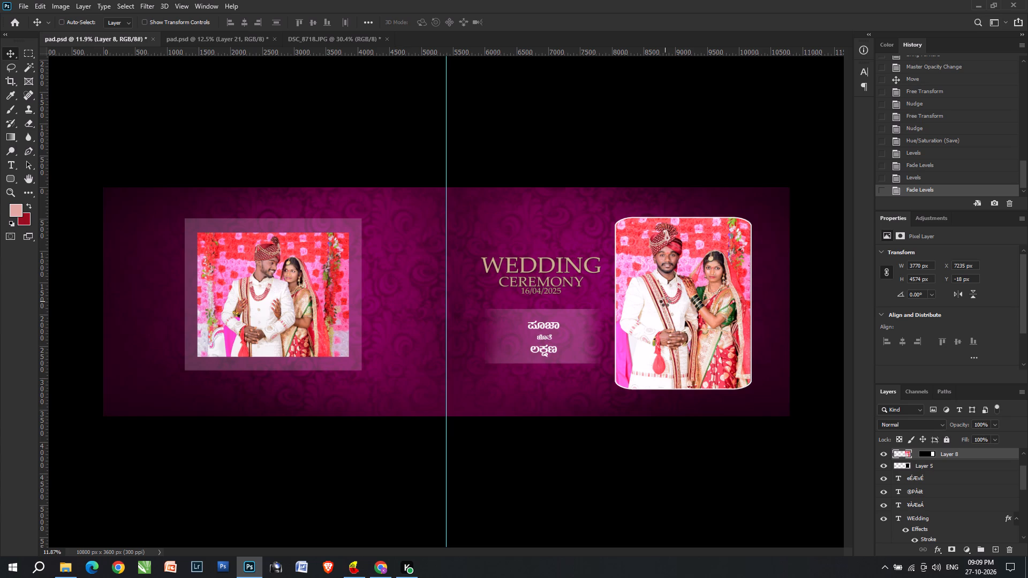
{"action": "scroll", "coordinate": [741, 288], "scroll_direction": "up", "scroll_amount": 8}
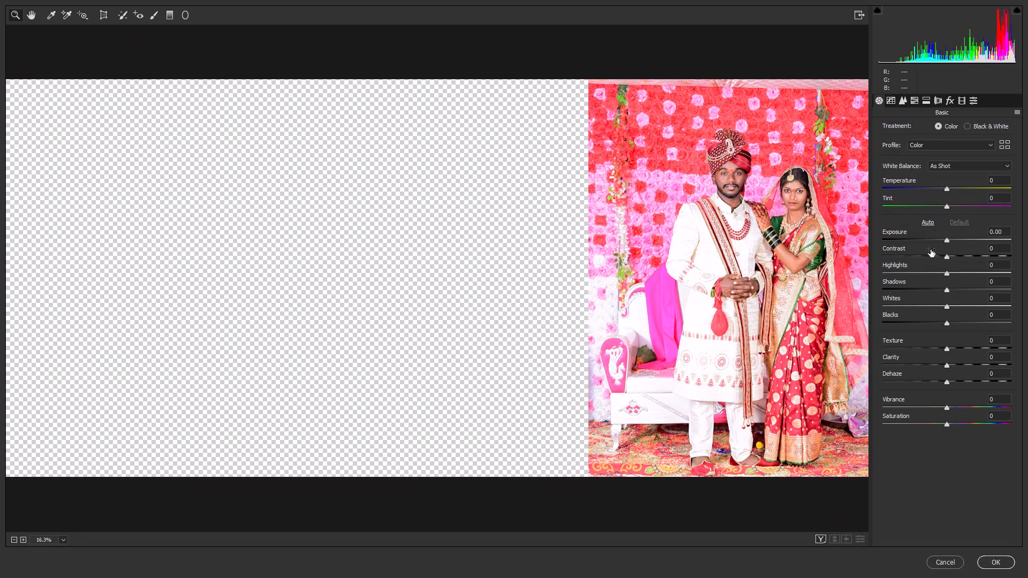
{"action": "left_click", "coordinate": [942, 240]}
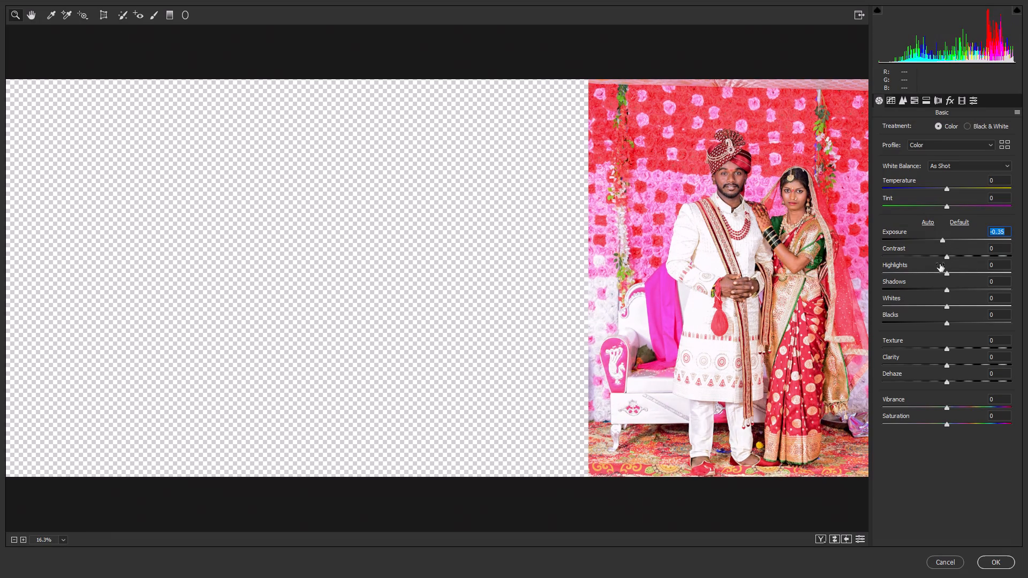
{"action": "double_click", "coordinate": [941, 240]}
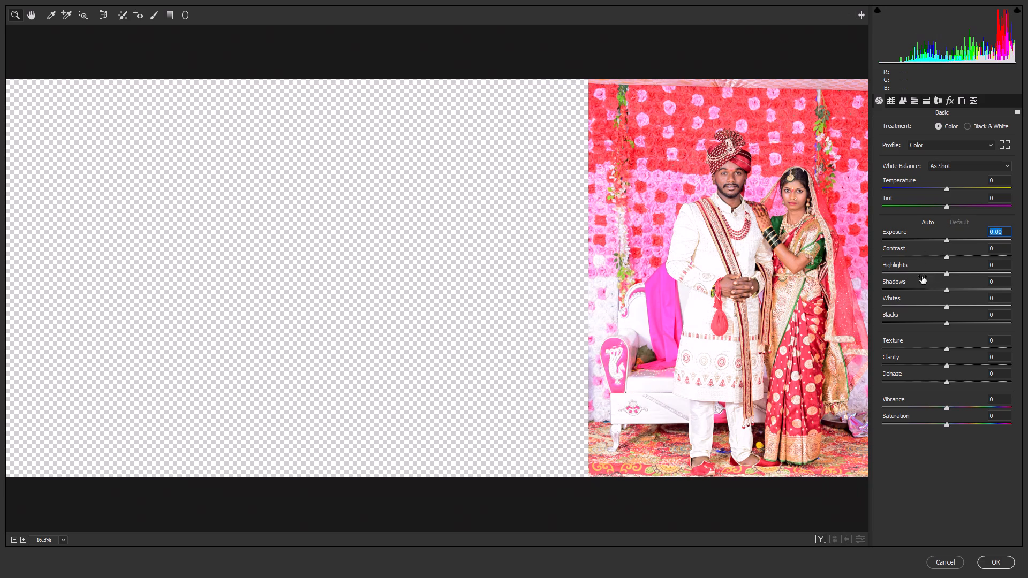
{"action": "left_click", "coordinate": [909, 272]}
{"action": "left_click", "coordinate": [913, 302]}
{"action": "left_click", "coordinate": [910, 305]}
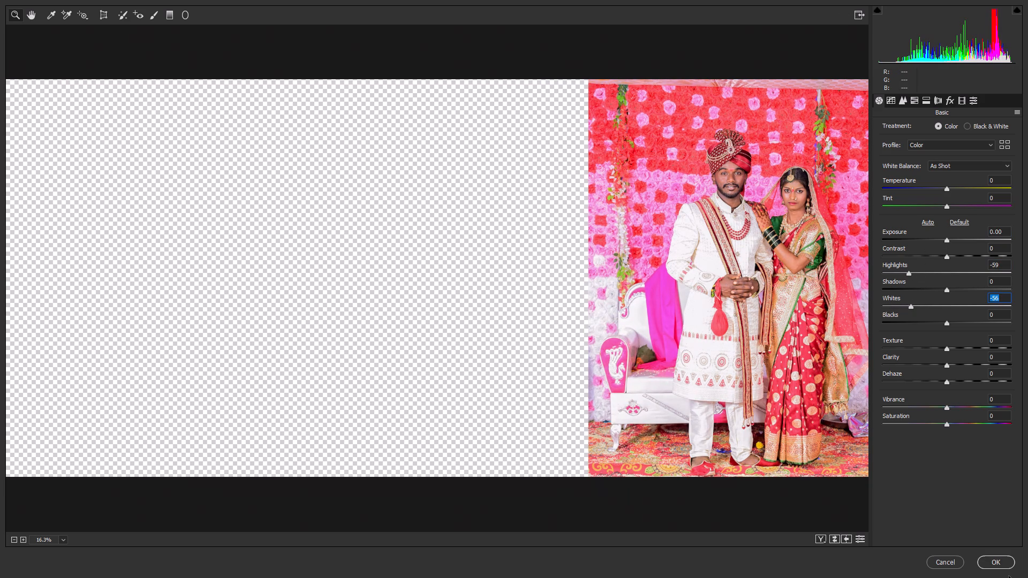
{"action": "left_click", "coordinate": [999, 566]}
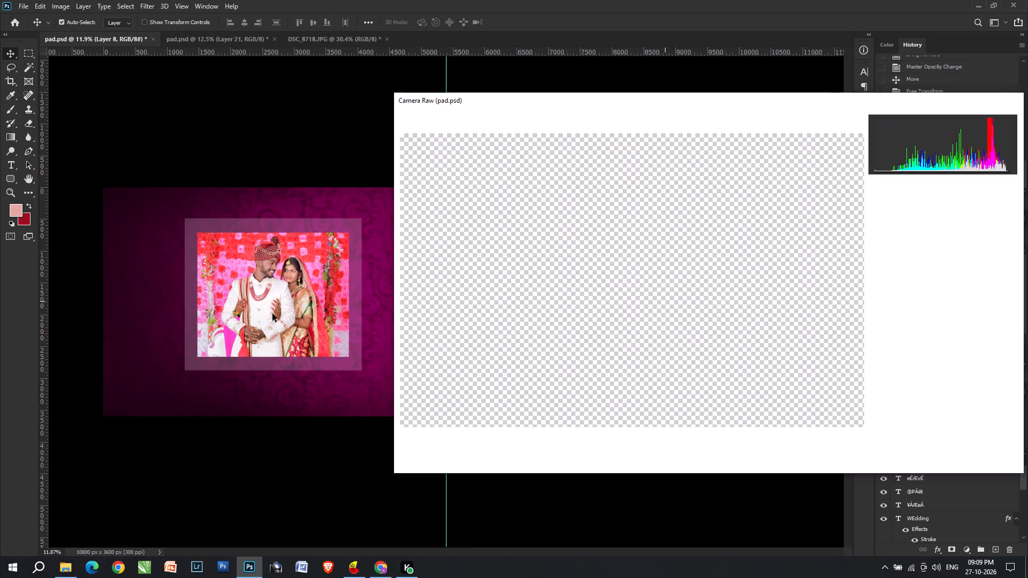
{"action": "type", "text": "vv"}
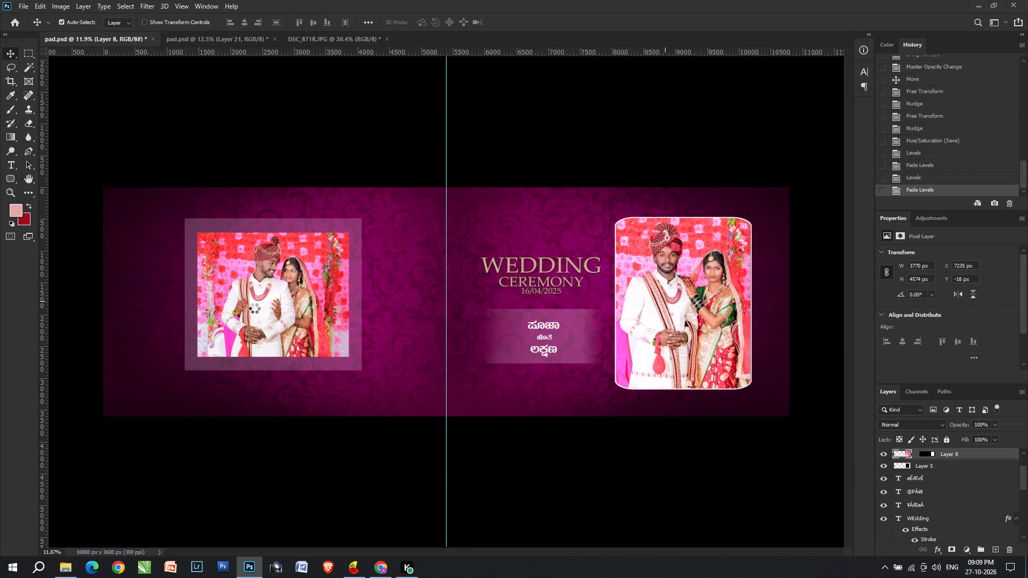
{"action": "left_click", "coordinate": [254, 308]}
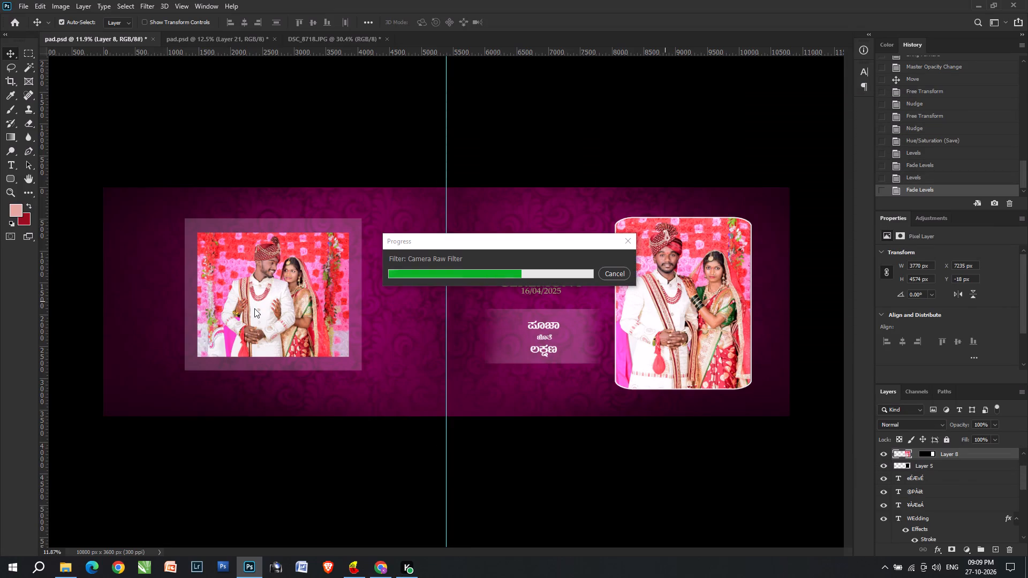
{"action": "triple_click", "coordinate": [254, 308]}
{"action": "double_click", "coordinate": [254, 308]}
Reapply the last Camera Raw Filter to Layer 10, the left-page couple photo.
{"action": "right_click", "coordinate": [259, 308]}
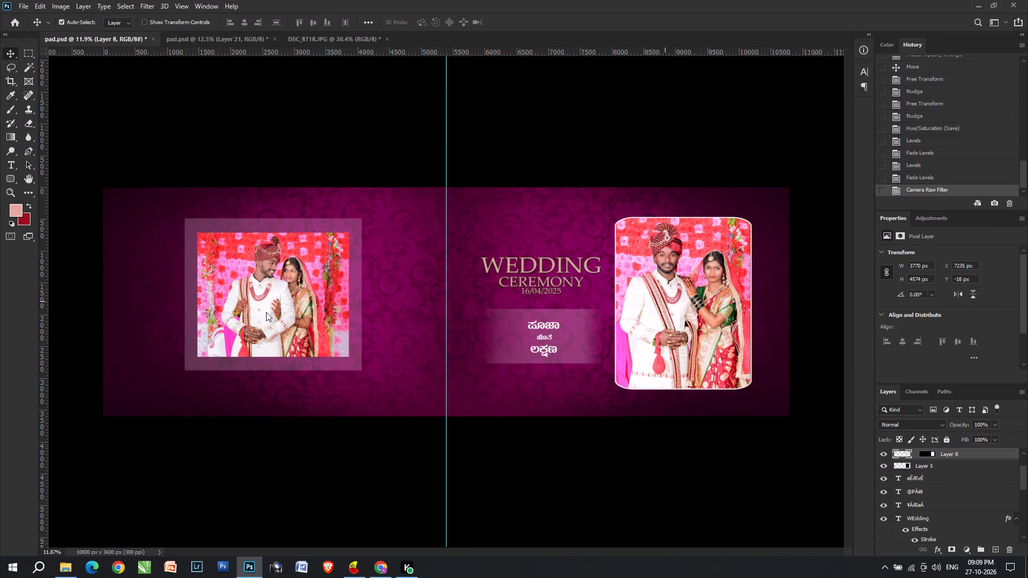
{"action": "left_click", "coordinate": [287, 329]}
{"action": "right_click", "coordinate": [272, 306]}
{"action": "left_click", "coordinate": [282, 314]}
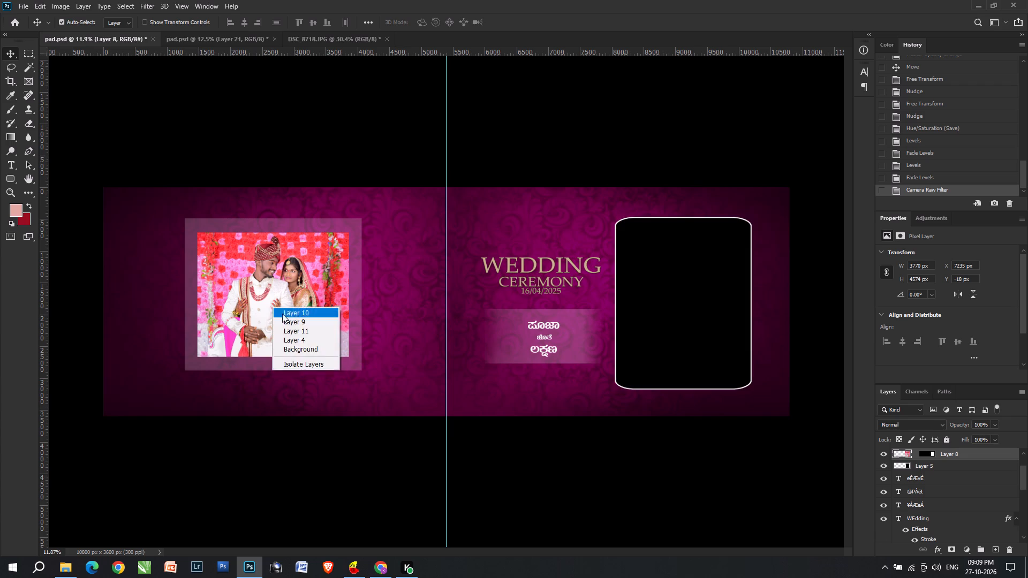
{"action": "key", "text": "ctrl+alt+f"}
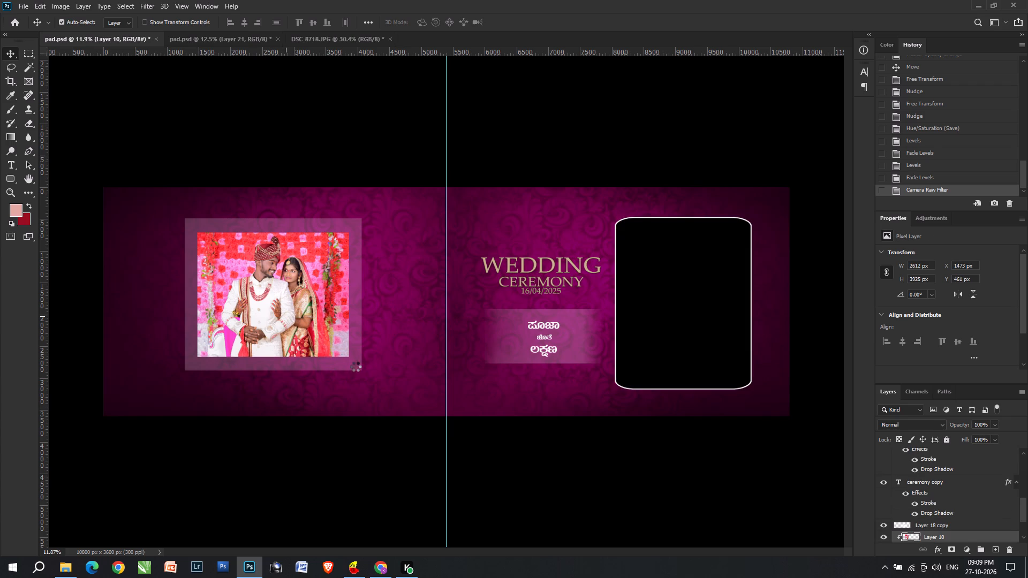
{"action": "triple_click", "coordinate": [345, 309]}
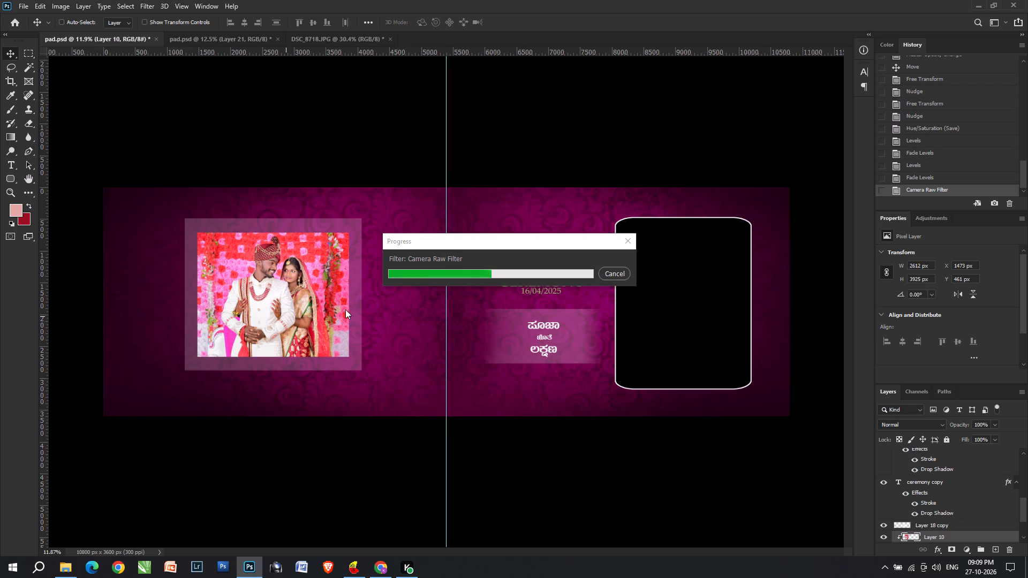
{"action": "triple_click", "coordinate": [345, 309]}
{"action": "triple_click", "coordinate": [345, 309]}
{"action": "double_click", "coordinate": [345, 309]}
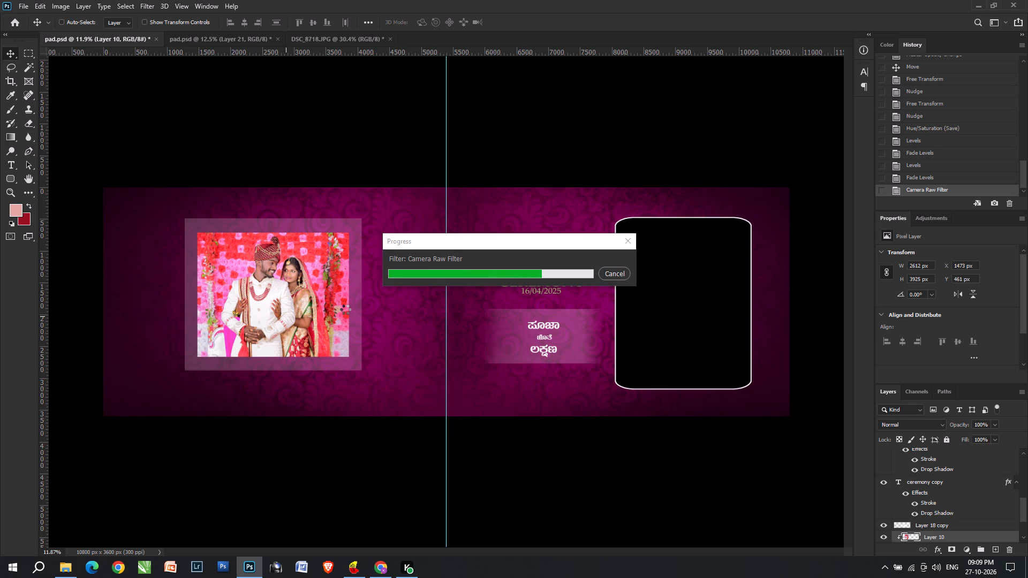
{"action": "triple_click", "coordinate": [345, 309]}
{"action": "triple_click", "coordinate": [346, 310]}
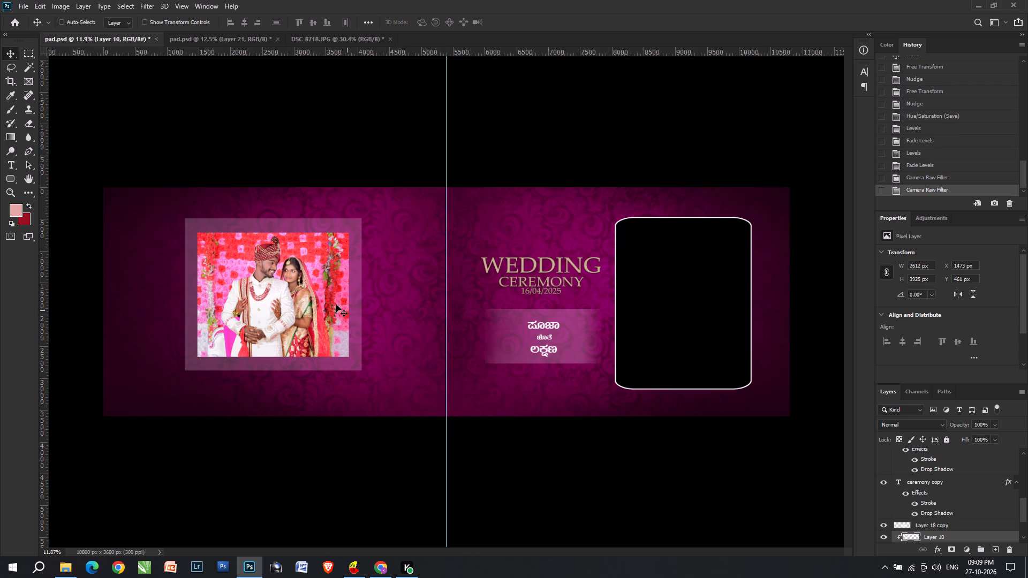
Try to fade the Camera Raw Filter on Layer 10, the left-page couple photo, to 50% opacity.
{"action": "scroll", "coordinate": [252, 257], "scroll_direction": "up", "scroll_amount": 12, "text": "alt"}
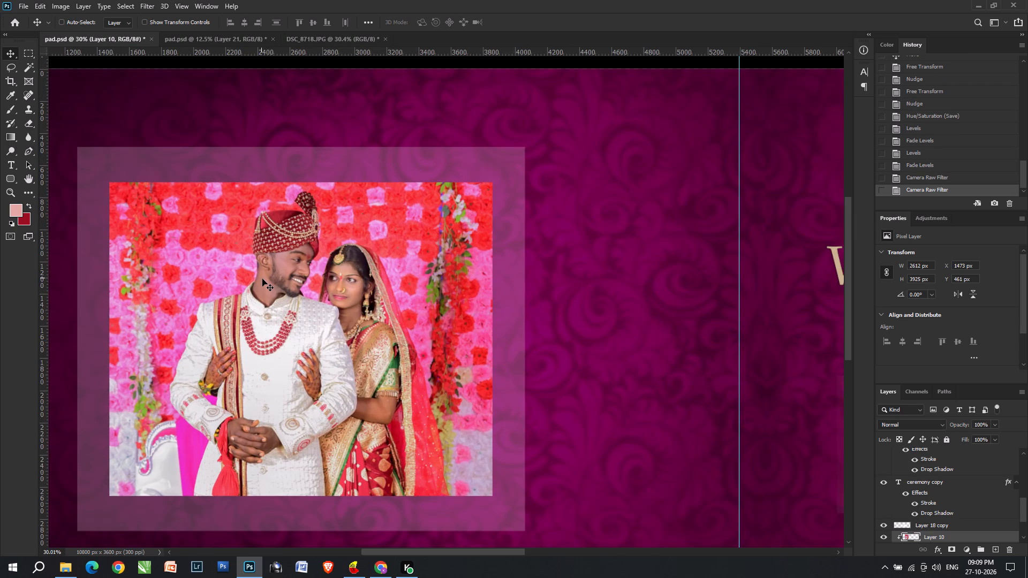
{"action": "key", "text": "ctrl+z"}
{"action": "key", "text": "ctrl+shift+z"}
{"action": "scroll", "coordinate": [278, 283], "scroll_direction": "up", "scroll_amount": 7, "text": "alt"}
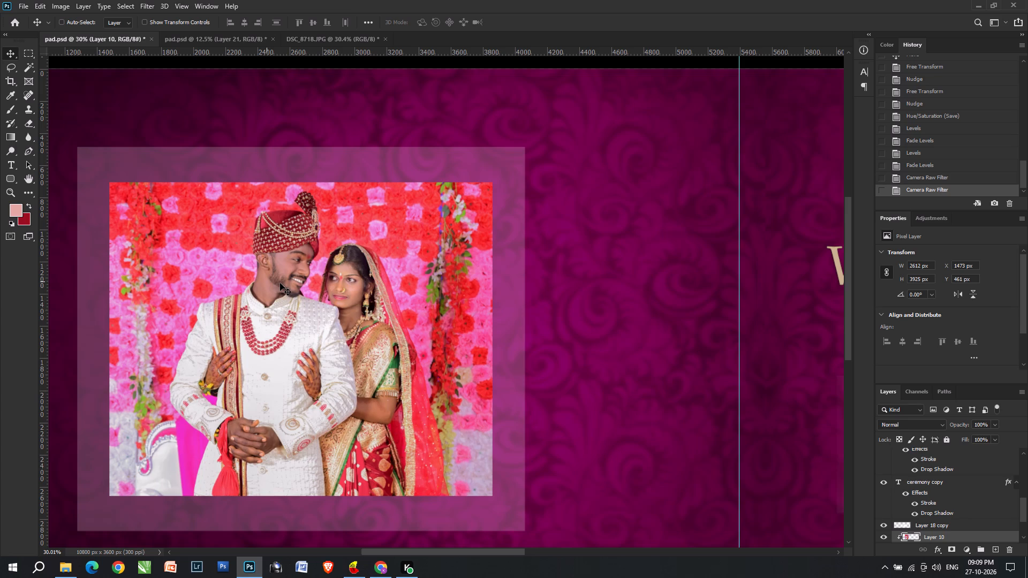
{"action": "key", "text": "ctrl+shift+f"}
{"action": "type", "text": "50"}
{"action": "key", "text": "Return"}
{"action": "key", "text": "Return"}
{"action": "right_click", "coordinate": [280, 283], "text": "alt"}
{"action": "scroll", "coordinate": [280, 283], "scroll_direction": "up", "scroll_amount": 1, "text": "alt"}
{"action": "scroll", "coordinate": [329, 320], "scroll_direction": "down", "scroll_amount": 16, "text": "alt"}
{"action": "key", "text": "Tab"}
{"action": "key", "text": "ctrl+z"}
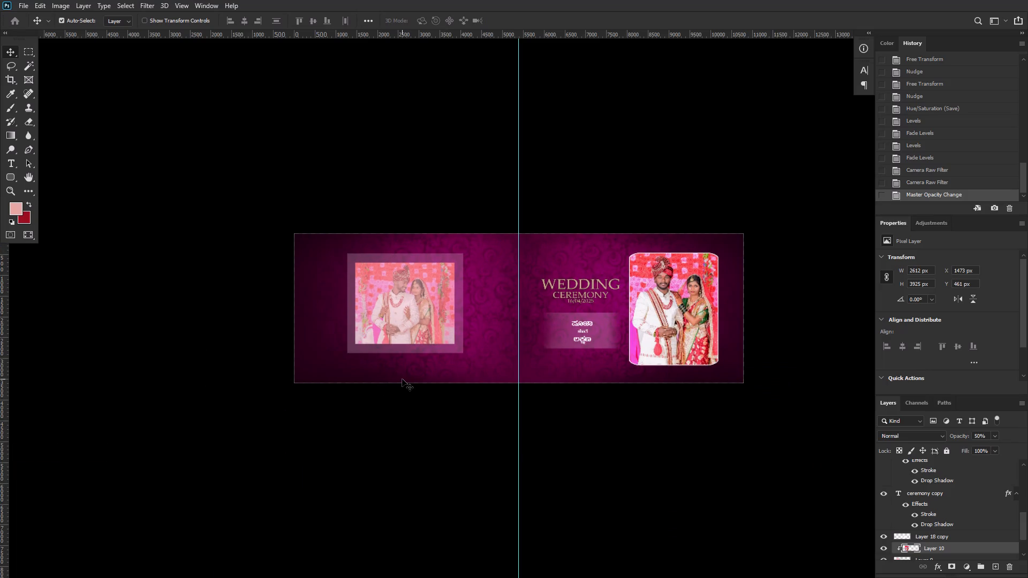
Compare the left-page couple photo with and without its Camera Raw Filter and undo the filter on both couple photos.
{"action": "key", "text": "ctrl+shift+f"}
{"action": "scroll", "coordinate": [379, 298], "scroll_direction": "up", "scroll_amount": 6, "text": "alt"}
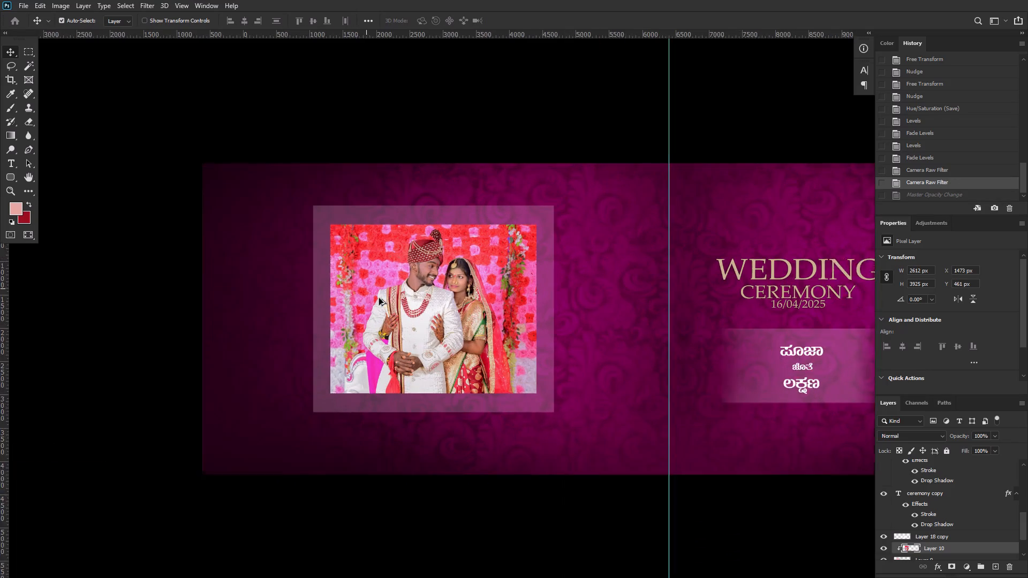
{"action": "scroll", "coordinate": [379, 298], "scroll_direction": "up", "scroll_amount": 4, "text": "alt"}
{"action": "key", "text": "ctrl+z"}
{"action": "scroll", "coordinate": [417, 309], "scroll_direction": "up", "scroll_amount": 7, "text": "alt"}
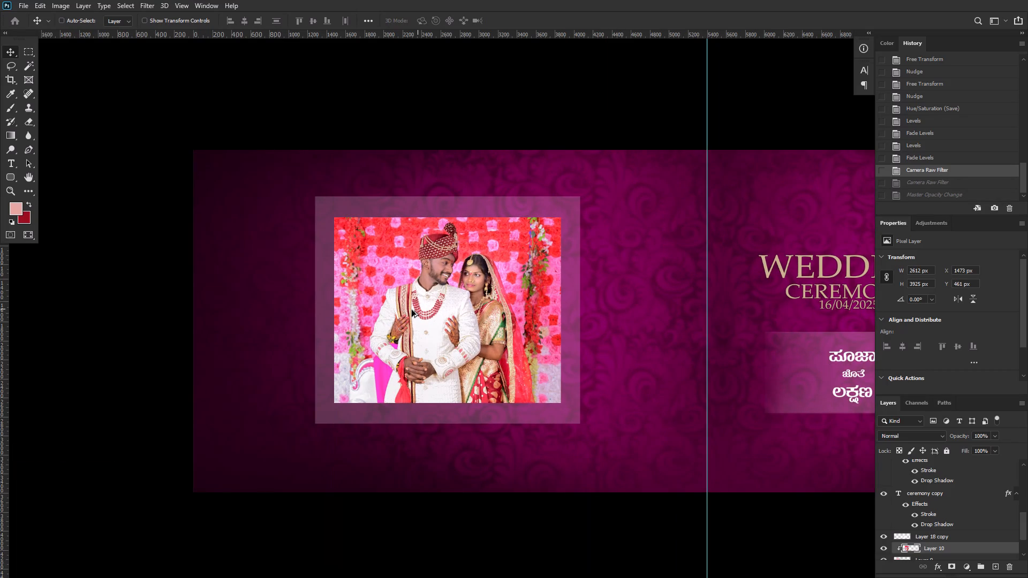
{"action": "scroll", "coordinate": [415, 310], "scroll_direction": "up", "scroll_amount": 7, "text": "alt"}
{"action": "key", "text": "ctrl+shift+z"}
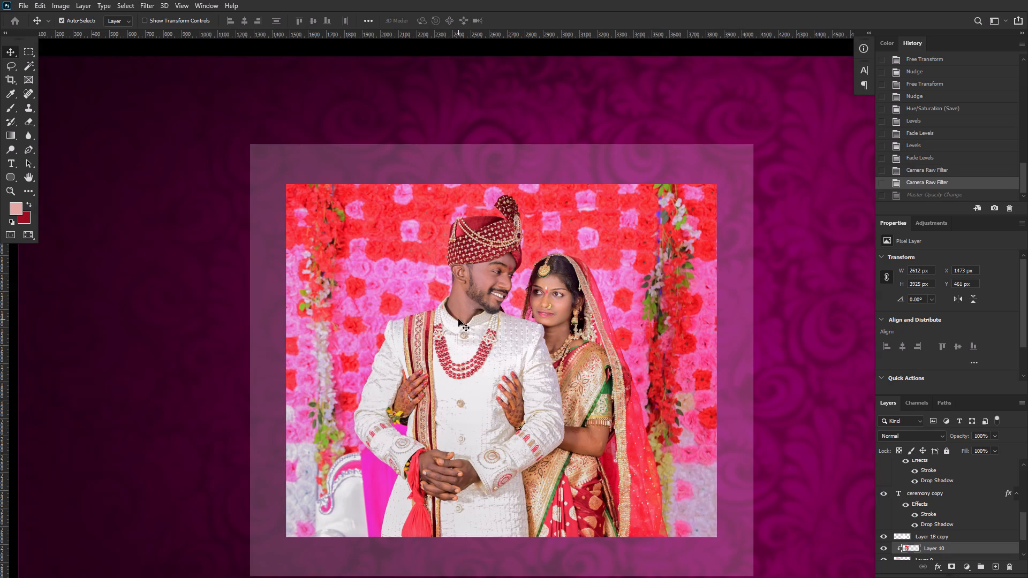
{"action": "key", "text": "ctrl+shift+f"}
{"action": "key", "text": "ctrl+shift+f"}
{"action": "key", "text": "ctrl+z"}
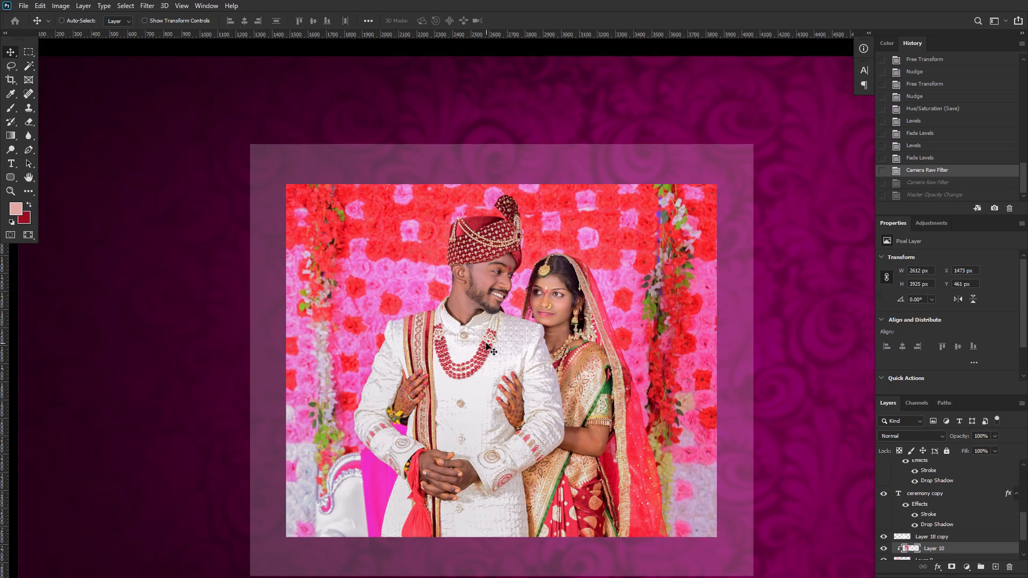
{"action": "scroll", "coordinate": [488, 340], "scroll_direction": "down", "scroll_amount": 16, "text": "alt"}
{"action": "key", "text": "ctrl+z"}
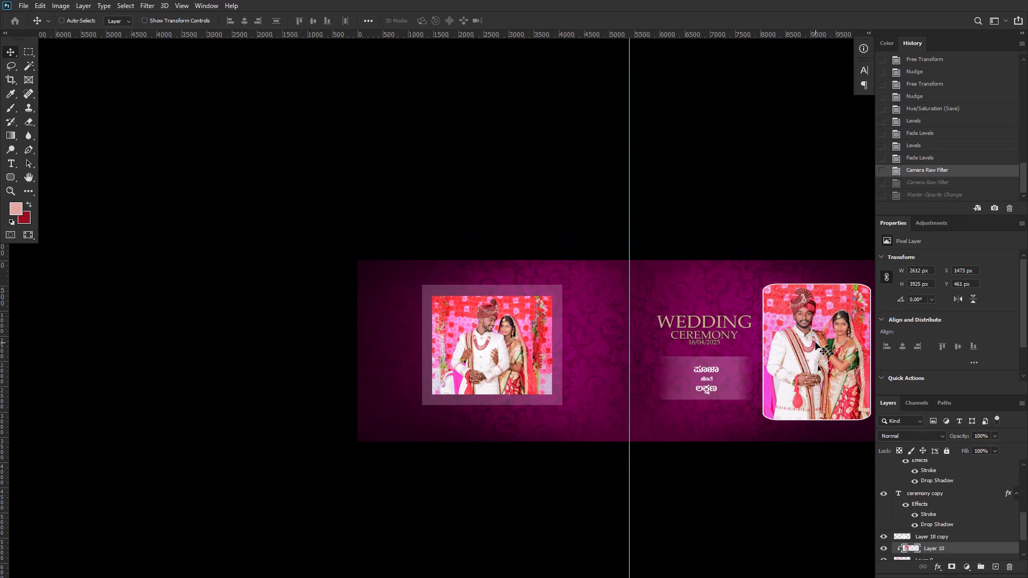
Apply the Camera Raw Filter to Layer 8, the rounded-frame portrait, with Whites at -75.
{"action": "right_click", "coordinate": [810, 347]}
{"action": "left_click", "coordinate": [825, 361]}
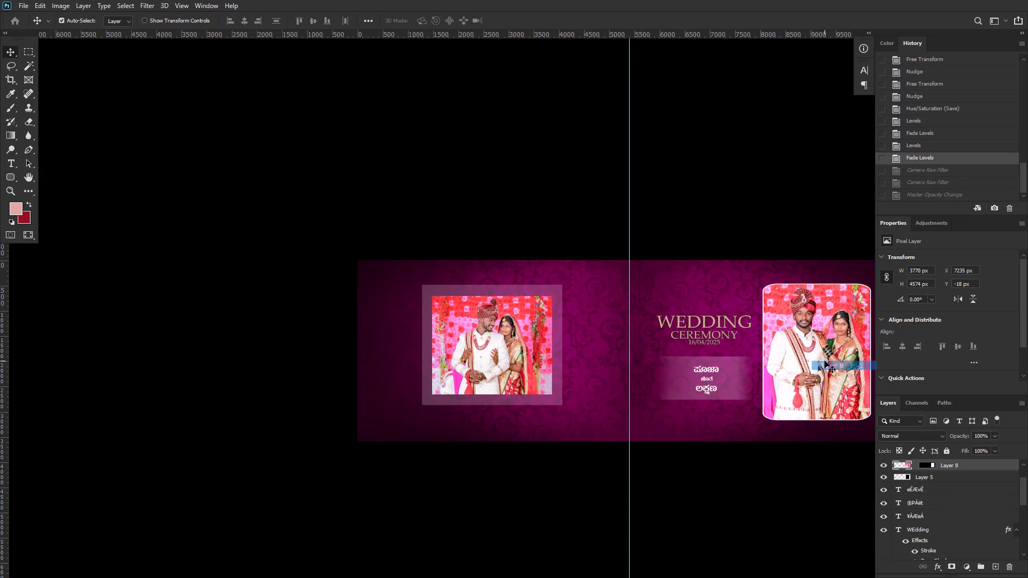
{"action": "key", "text": "ctrl+shift+a"}
{"action": "key", "text": "ctrl+shift+a"}
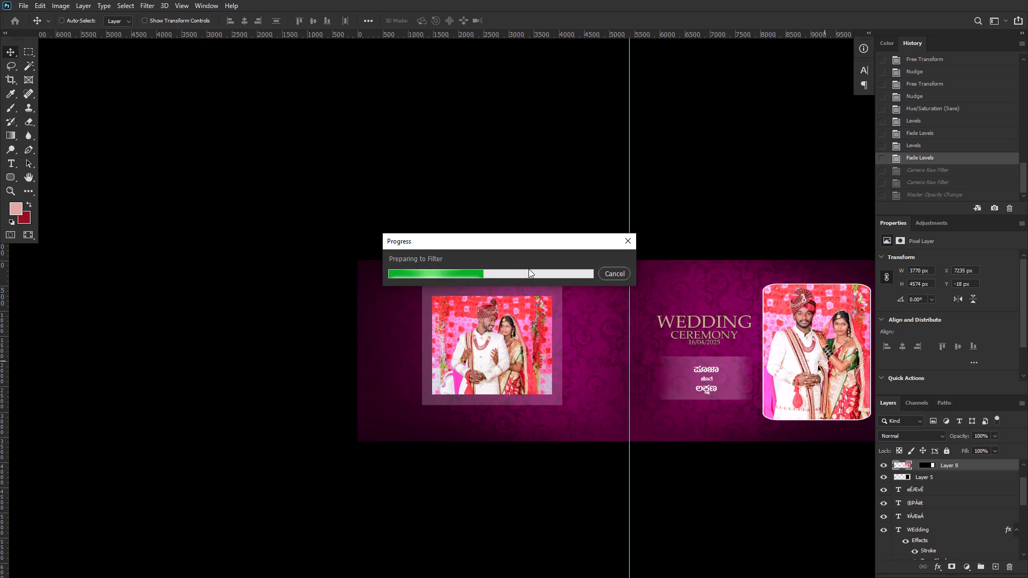
{"action": "double_click", "coordinate": [511, 263]}
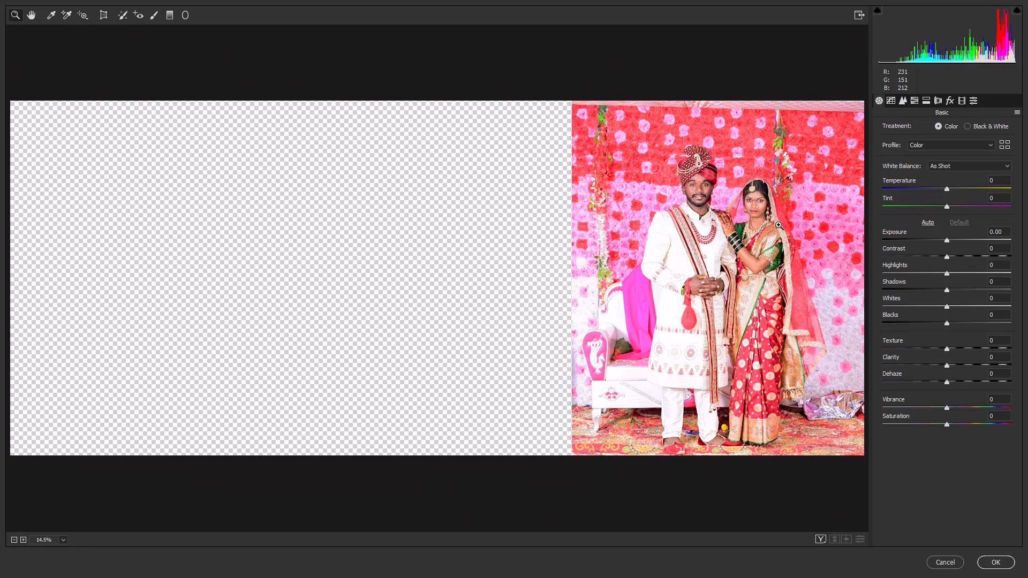
{"action": "left_click", "coordinate": [909, 303]}
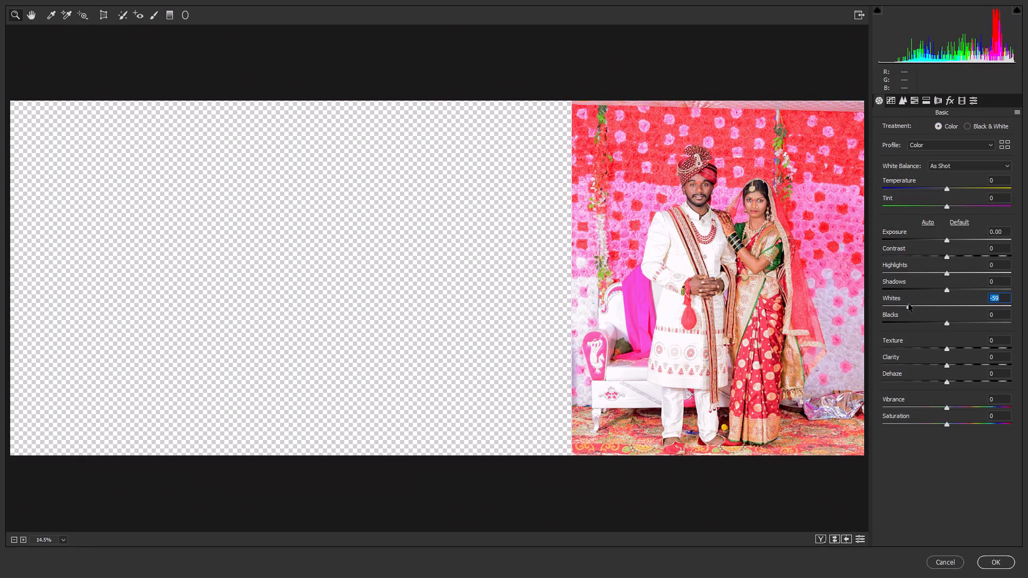
{"action": "left_click_drag", "start_coordinate": [902, 304], "coordinate": [773, 298]}
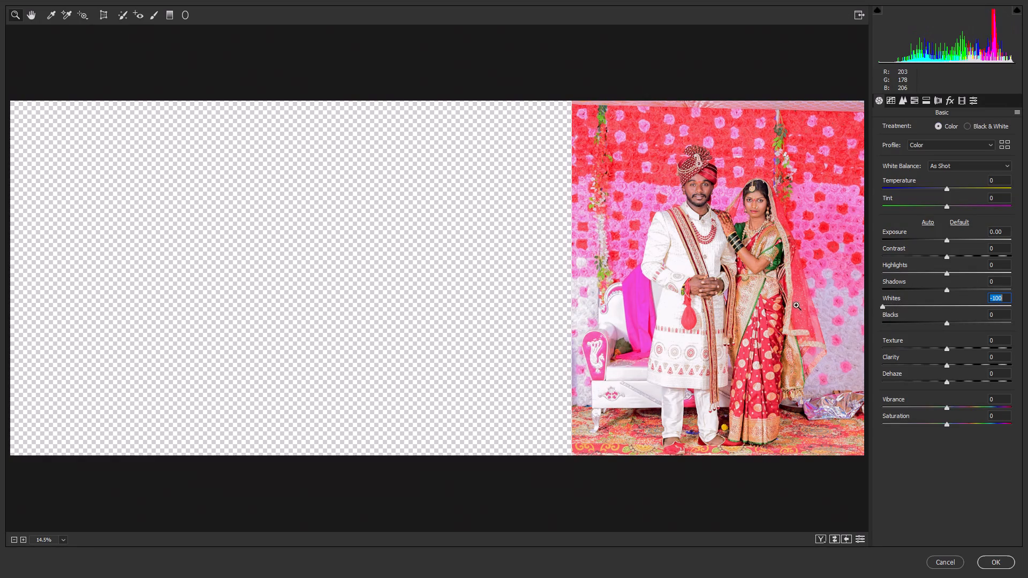
{"action": "left_click_drag", "start_coordinate": [733, 182], "coordinate": [772, 233]}
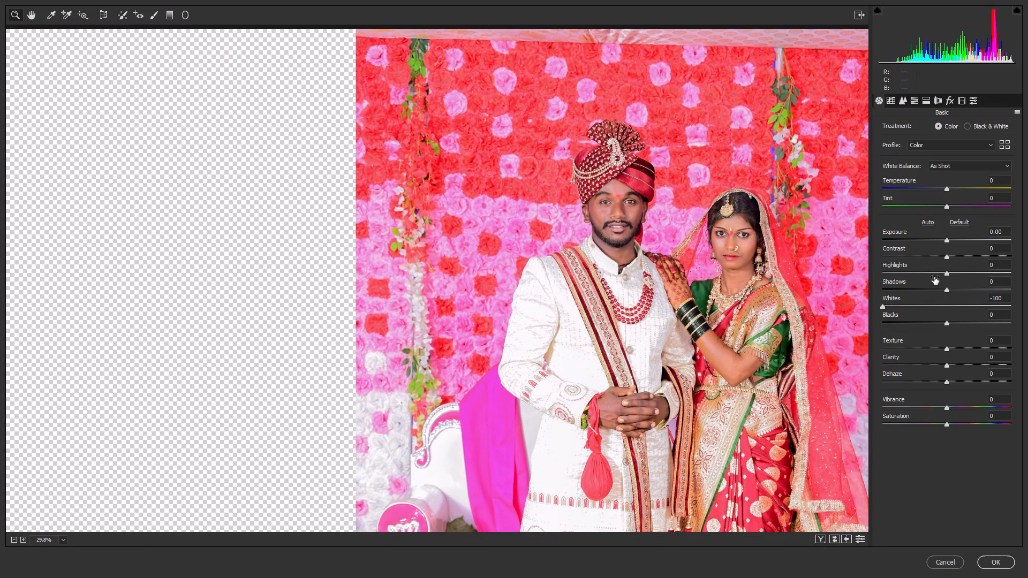
{"action": "left_click_drag", "start_coordinate": [903, 307], "coordinate": [898, 305]}
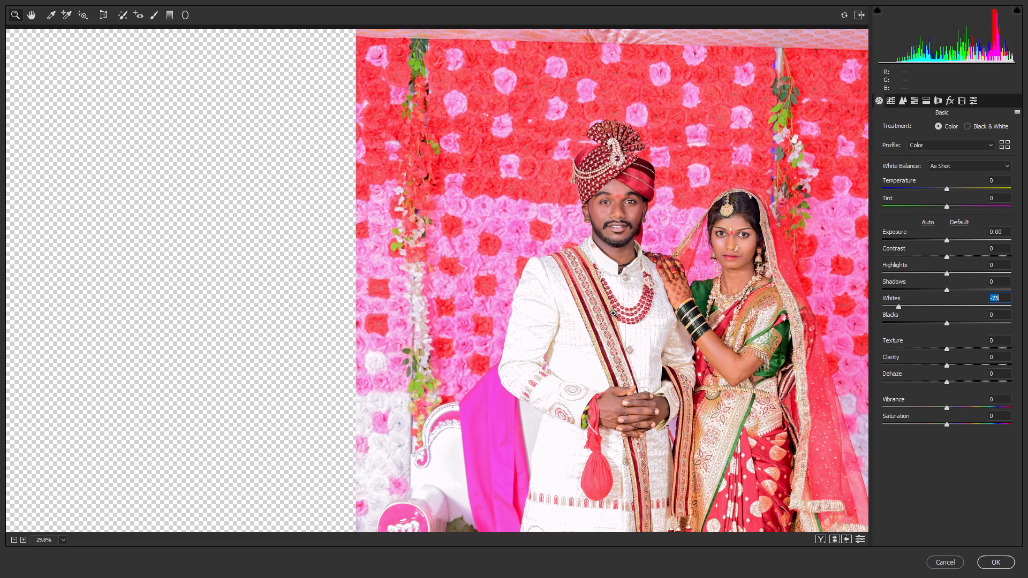
{"action": "scroll", "coordinate": [611, 297], "scroll_direction": "down", "scroll_amount": 4}
{"action": "left_click_drag", "start_coordinate": [641, 298], "coordinate": [628, 291]}
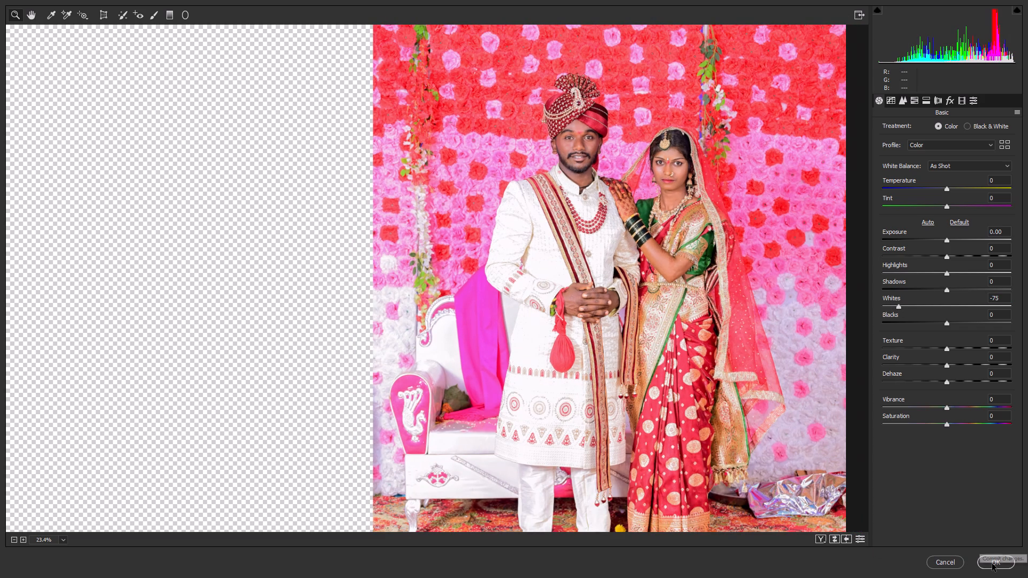
{"action": "left_click", "coordinate": [994, 564]}
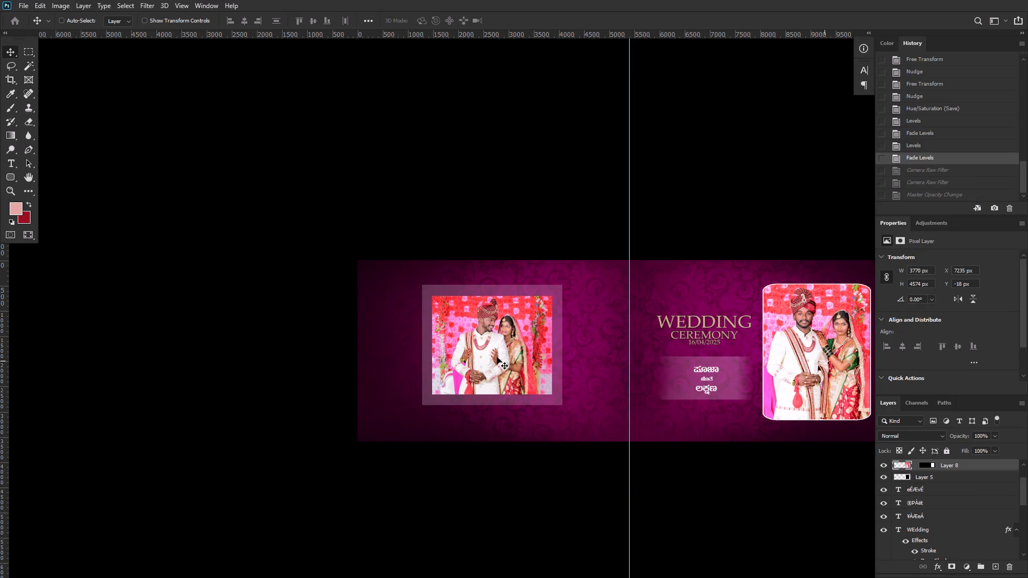
Fade the Camera Raw Filter on the rounded-frame portrait to 70% opacity.
{"action": "key", "text": "ctrl+shift+f"}
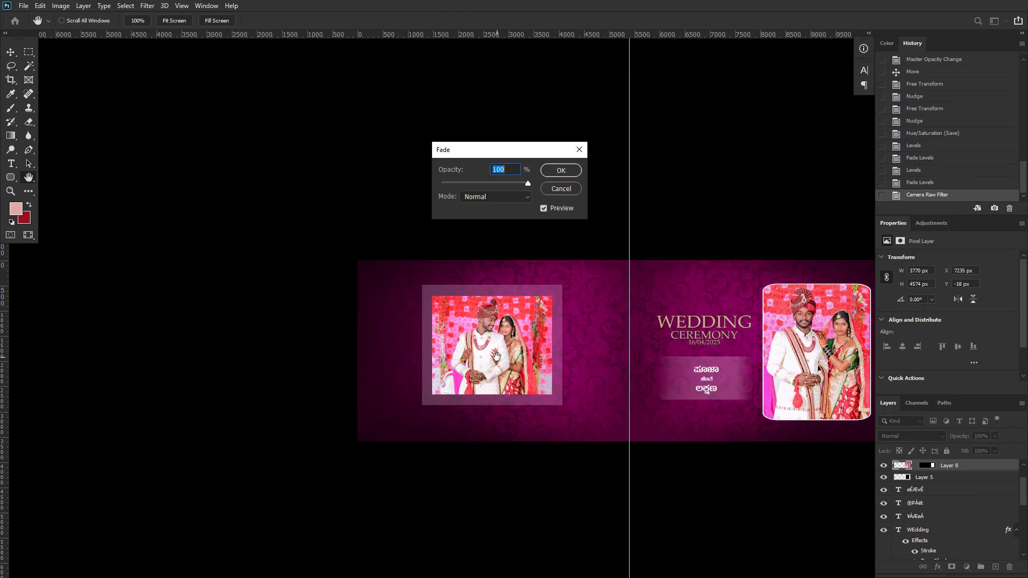
{"action": "type", "text": "70"}
{"action": "key", "text": "Return"}
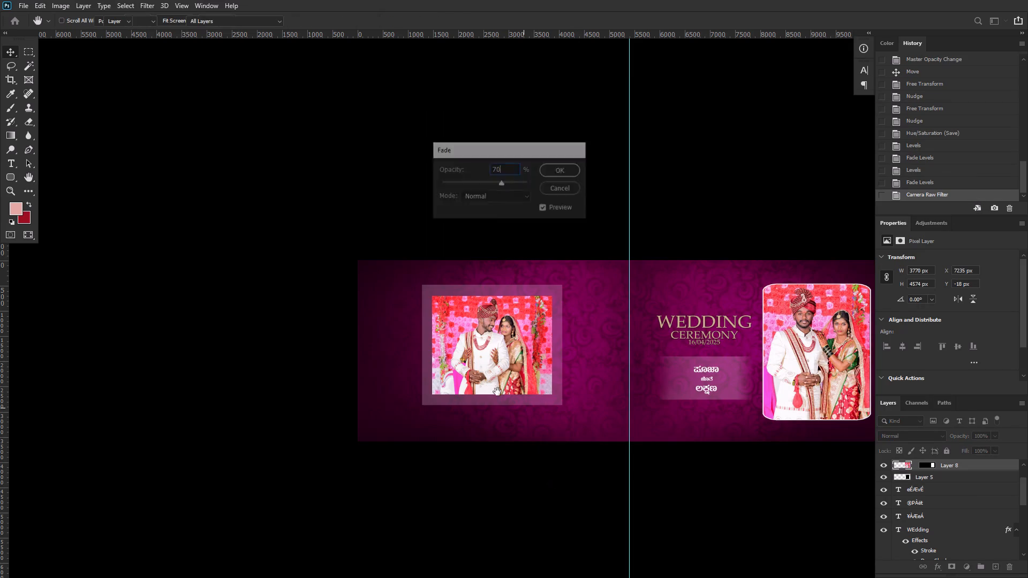
{"action": "type", "text": "vv"}
Reapply the last Camera Raw Filter to Layer 10, the left-page couple photo.
{"action": "right_click", "coordinate": [481, 359]}
{"action": "left_click", "coordinate": [491, 365]}
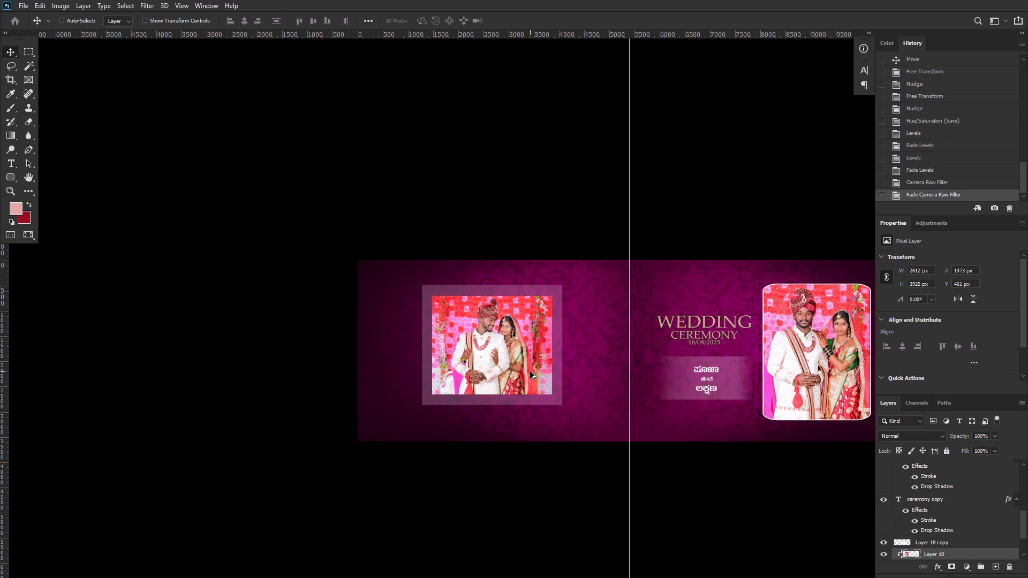
{"action": "key", "text": "ctrl+alt+f"}
Fade the Camera Raw Filter on the left-page couple photo to 70% opacity.
{"action": "key", "text": "ctrl+shift+f"}
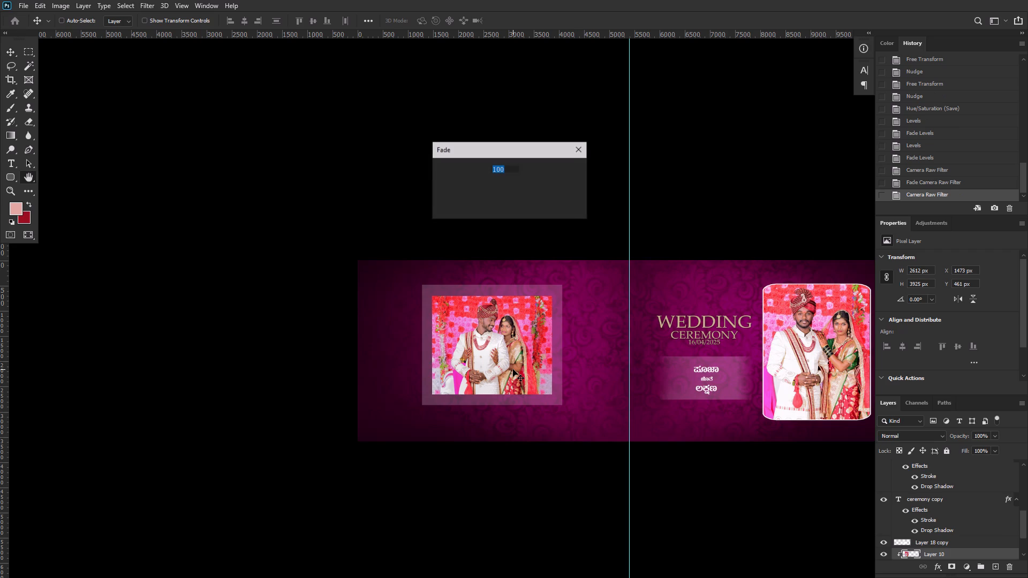
{"action": "type", "text": "80"}
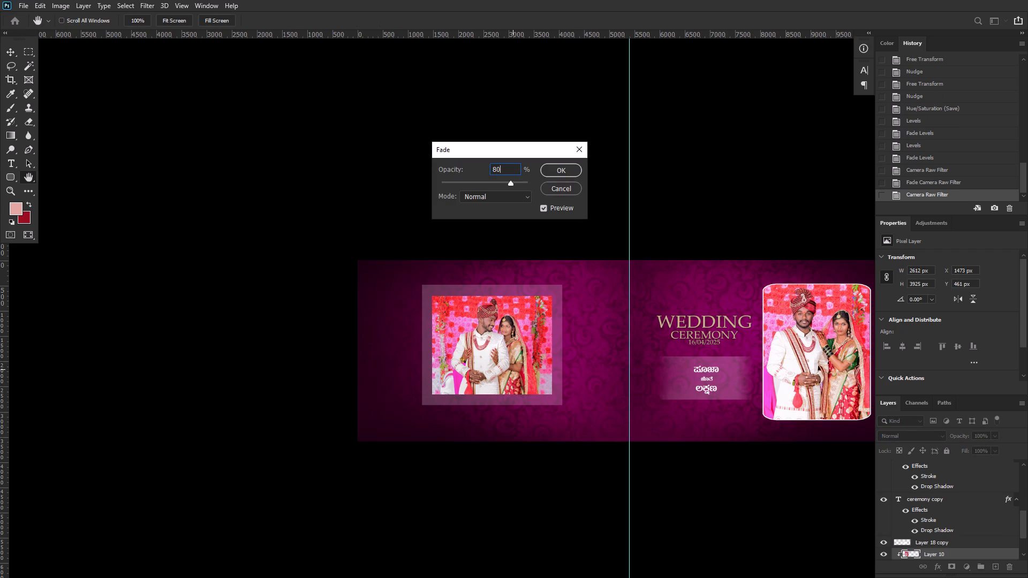
{"action": "key", "text": "BackSpace"}
{"action": "key", "text": "BackSpace"}
{"action": "type", "text": "70"}
{"action": "key", "text": "Return"}
{"action": "key", "text": "ctrl+d"}
{"action": "key", "text": "v"}
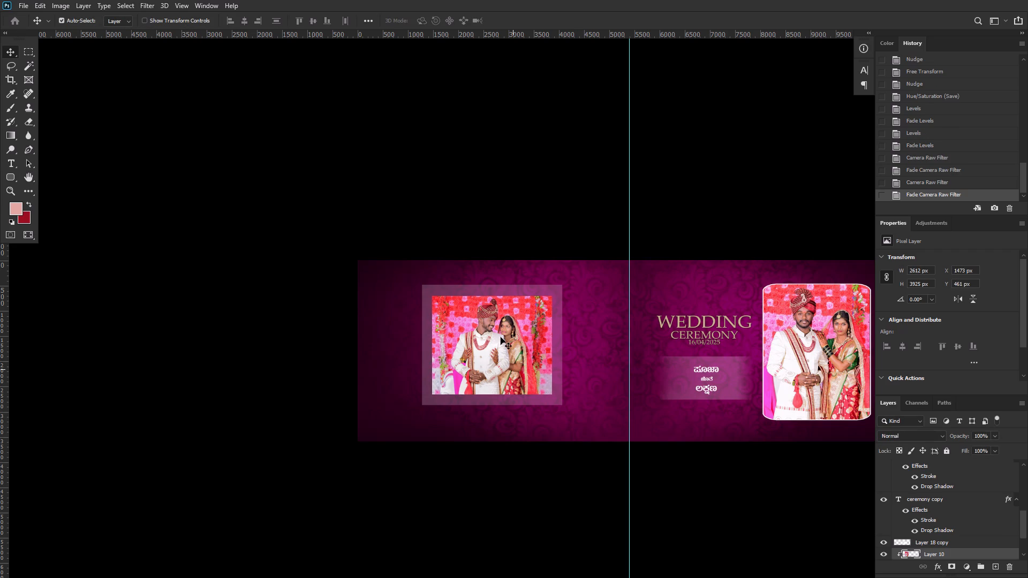
Inspect the whole cover up close, from the left-page couple photo across the title and Kannada names to the rounded-frame portrait.
{"action": "scroll", "coordinate": [500, 335], "scroll_direction": "up", "scroll_amount": 20}
{"action": "scroll", "coordinate": [500, 335], "scroll_direction": "up", "scroll_amount": 6}
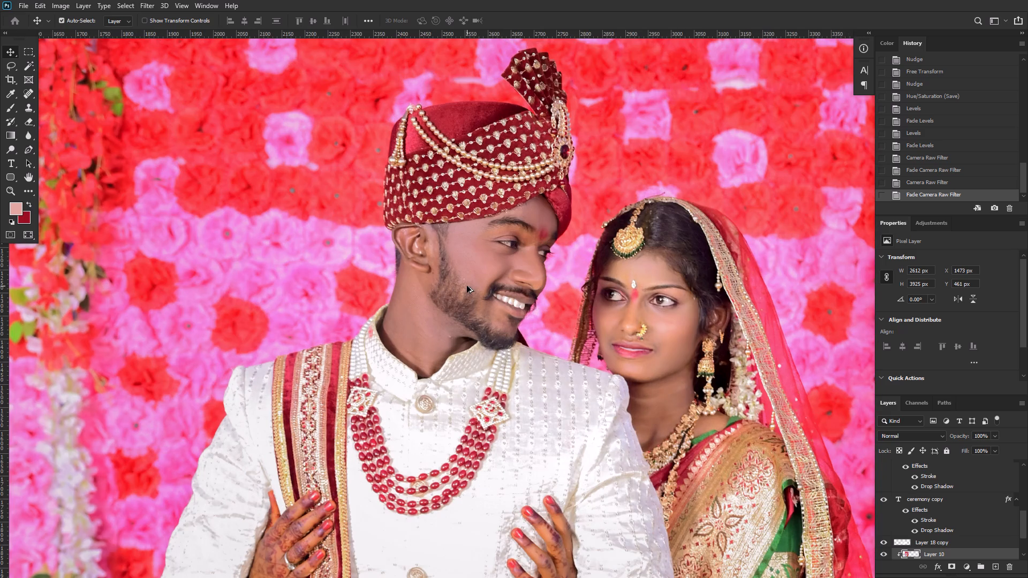
{"action": "scroll", "coordinate": [467, 286], "scroll_direction": "down", "scroll_amount": 7, "text": "alt"}
{"action": "key", "text": "space"}
{"action": "key", "text": "space"}
{"action": "key", "text": "space"}
{"action": "key", "text": "space"}
{"action": "key", "text": "space"}
{"action": "key", "text": "space"}
{"action": "key", "text": "space"}
{"action": "key", "text": "space"}
{"action": "key", "text": "space"}
{"action": "key", "text": "space"}
{"action": "key", "text": "space"}
{"action": "key", "text": "space"}
{"action": "key", "text": "space"}
{"action": "key", "text": "space"}
{"action": "key", "text": "space"}
{"action": "key", "text": "space"}
{"action": "key", "text": "space"}
{"action": "key", "text": "space"}
{"action": "key", "text": "space"}
{"action": "key", "text": "space"}
{"action": "left_click_drag", "start_coordinate": [853, 312], "coordinate": [100, 229]}
{"action": "left_click_drag", "start_coordinate": [594, 246], "coordinate": [0, 248]}
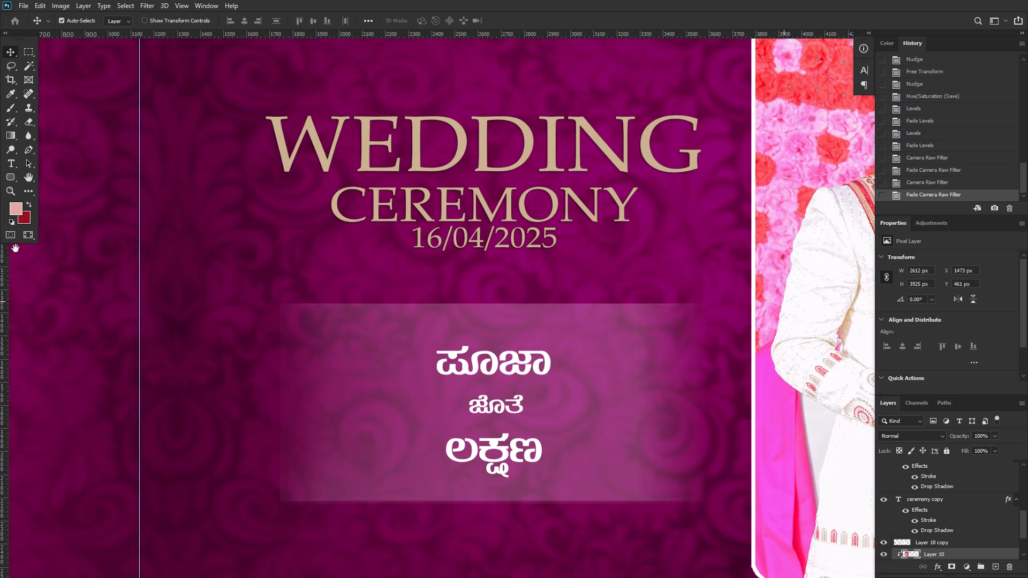
{"action": "left_click_drag", "start_coordinate": [551, 255], "coordinate": [0, 291]}
{"action": "left_click_drag", "start_coordinate": [476, 234], "coordinate": [479, 241]}
{"action": "scroll", "coordinate": [483, 239], "scroll_direction": "down", "scroll_amount": 18, "text": "alt"}
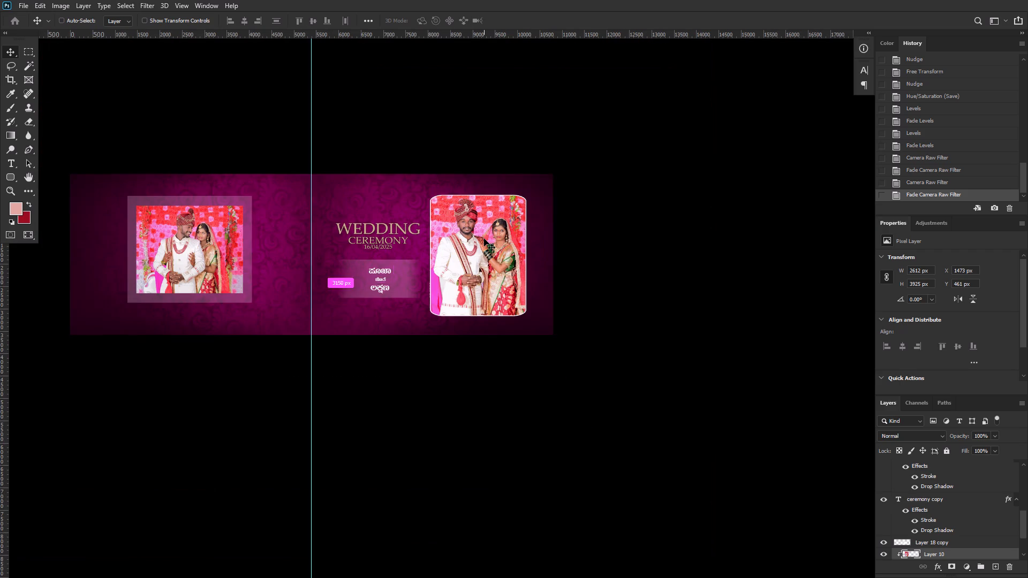
Save the album cover document pad.psd.
{"action": "key", "text": "ctrl+s"}
{"action": "key", "text": "ctrl+s"}
Switch to File Explorer to view the album's sheet folder.
{"action": "key", "text": "alt+Tab"}
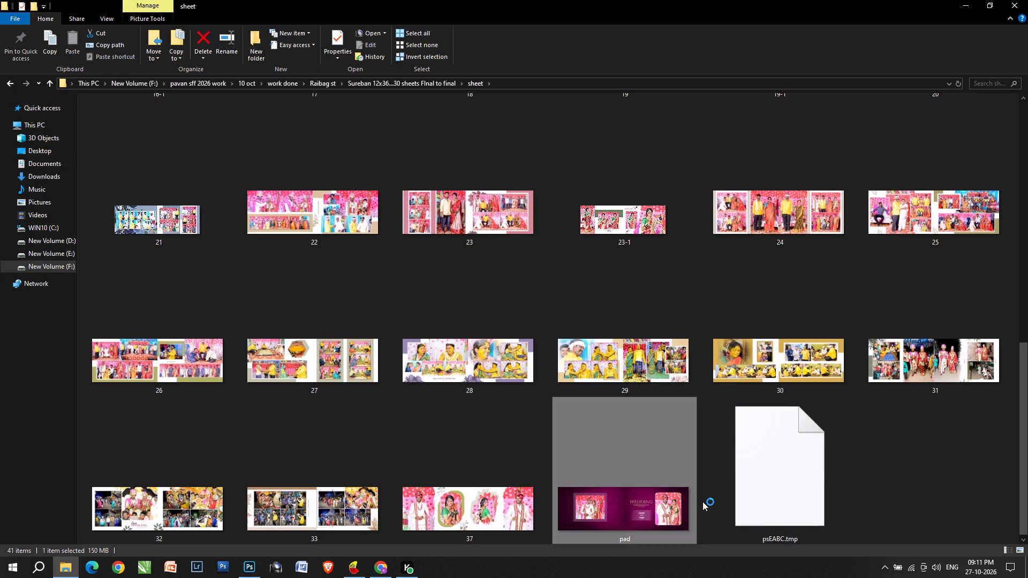
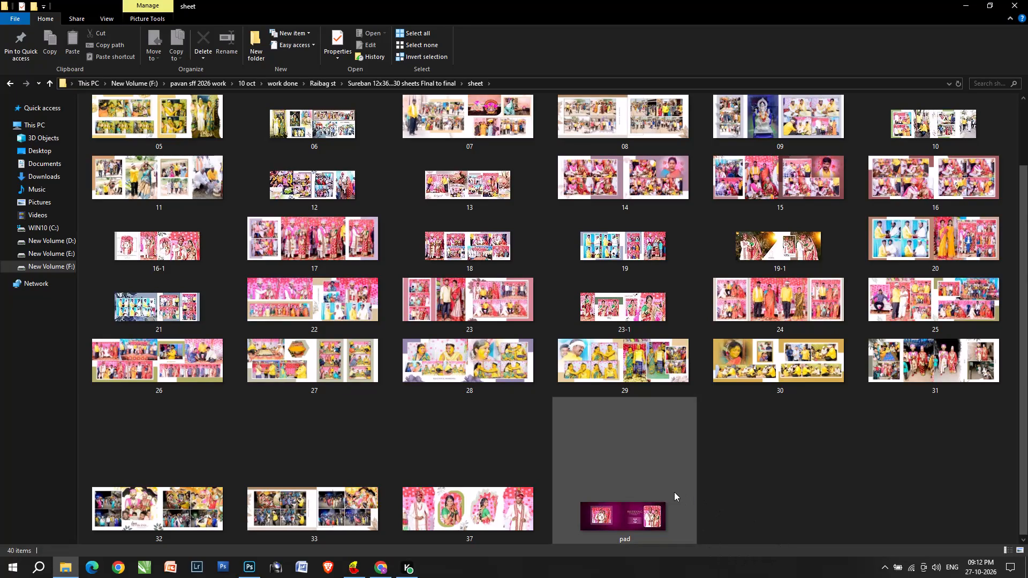
Preview the saved pad cover file in ACDSee Quick View and close the viewer.
{"action": "double_click", "coordinate": [599, 519]}
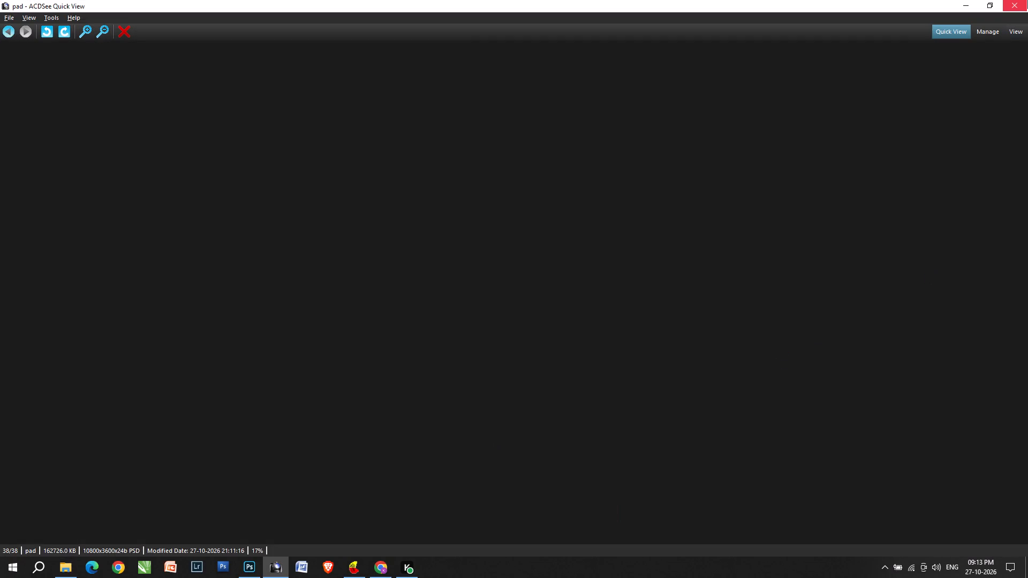
{"action": "left_click", "coordinate": [1027, 0]}
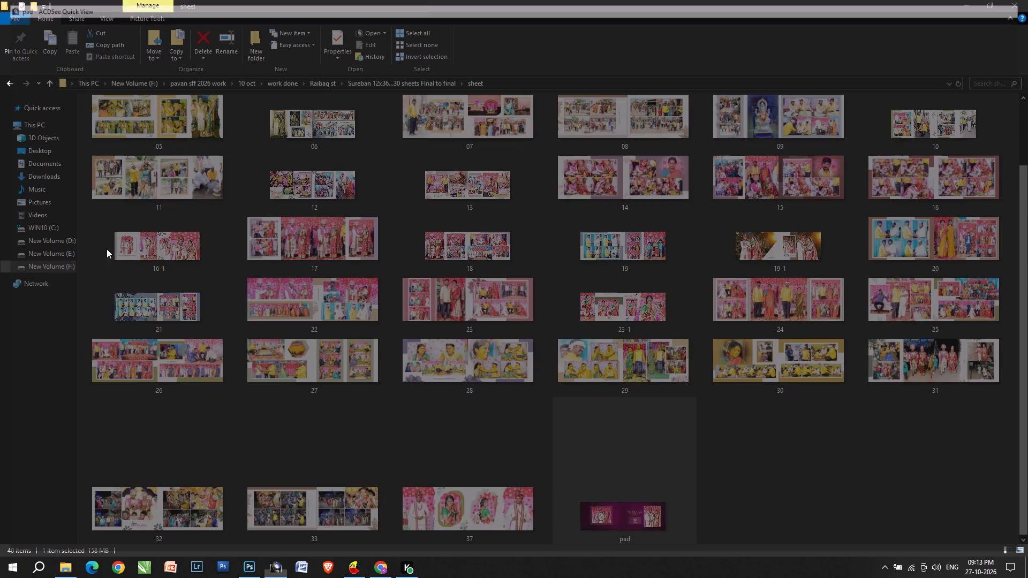
Open sheet 37 from the album's JPEG folder in Photoshop.
{"action": "scroll", "coordinate": [97, 256], "scroll_direction": "up", "scroll_amount": 5}
{"action": "double_click", "coordinate": [185, 208]}
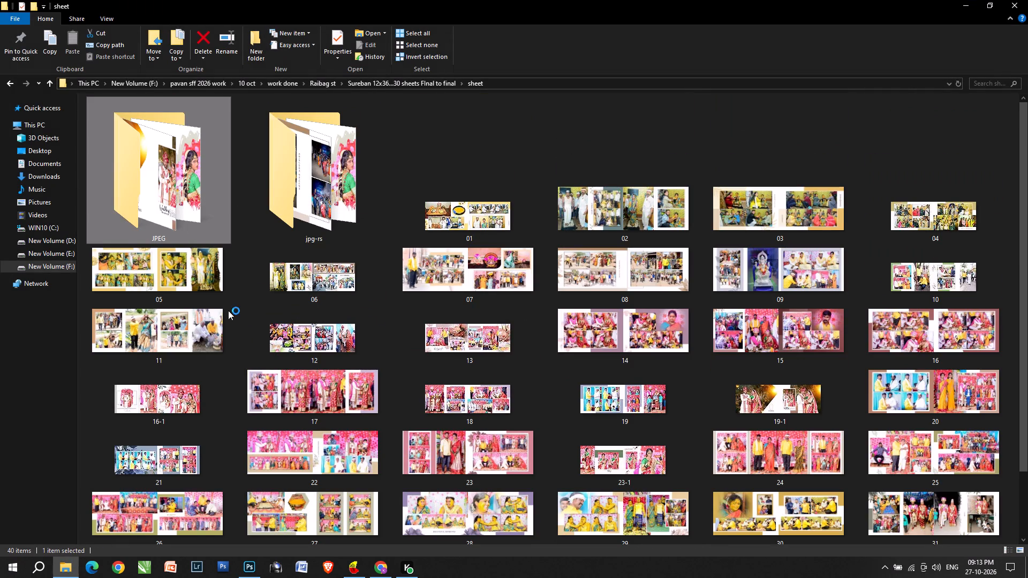
{"action": "scroll", "coordinate": [253, 271], "scroll_direction": "down", "scroll_amount": 15}
{"action": "scroll", "coordinate": [436, 513], "scroll_direction": "down", "scroll_amount": 4}
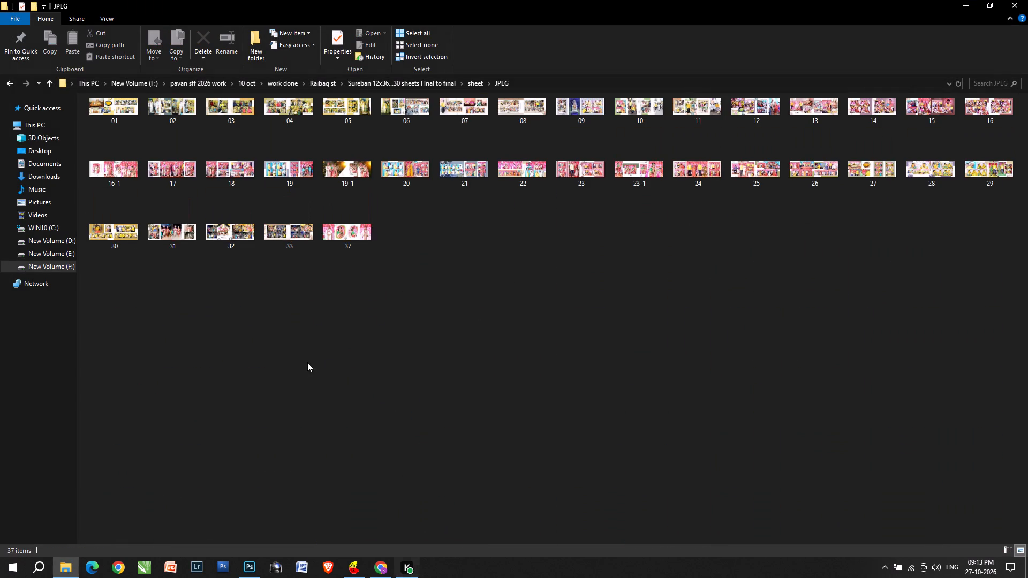
{"action": "left_click_drag", "start_coordinate": [350, 229], "coordinate": [465, 0]}
{"action": "key", "text": "alt+Tab"}
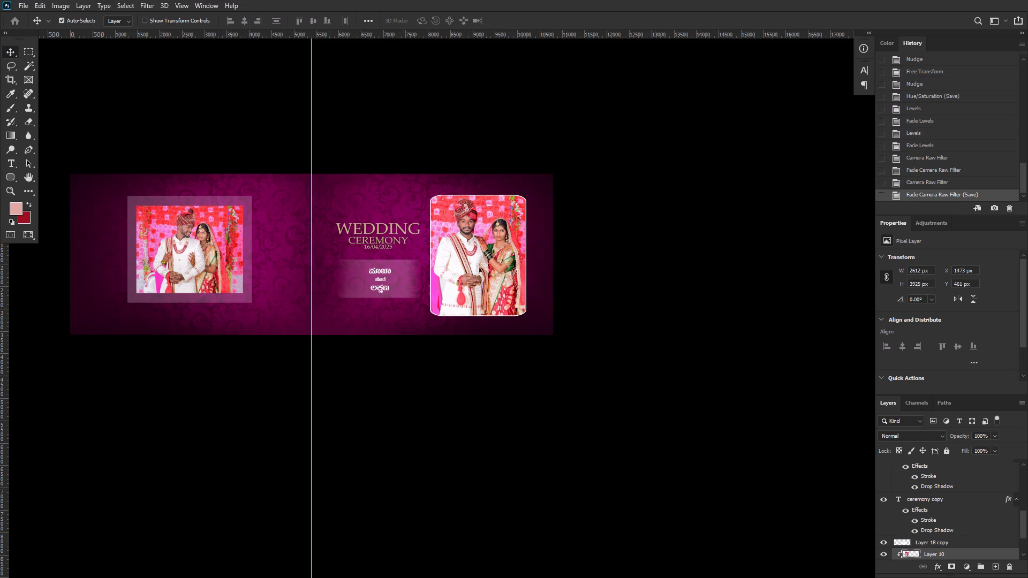
{"action": "left_click_drag", "start_coordinate": [465, 0], "coordinate": [466, 0]}
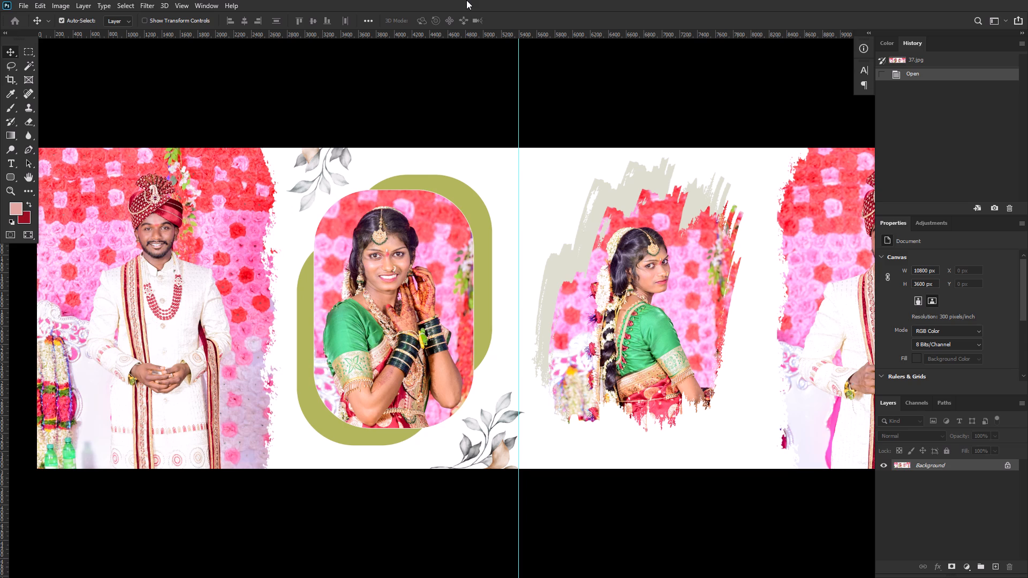
Apply the Camera Raw Filter to sheet 37 with Whites -63, Highlights -10 and Exposure -0.15.
{"action": "key", "text": "v"}
{"action": "scroll", "coordinate": [186, 255], "scroll_direction": "down", "scroll_amount": 5, "text": "alt"}
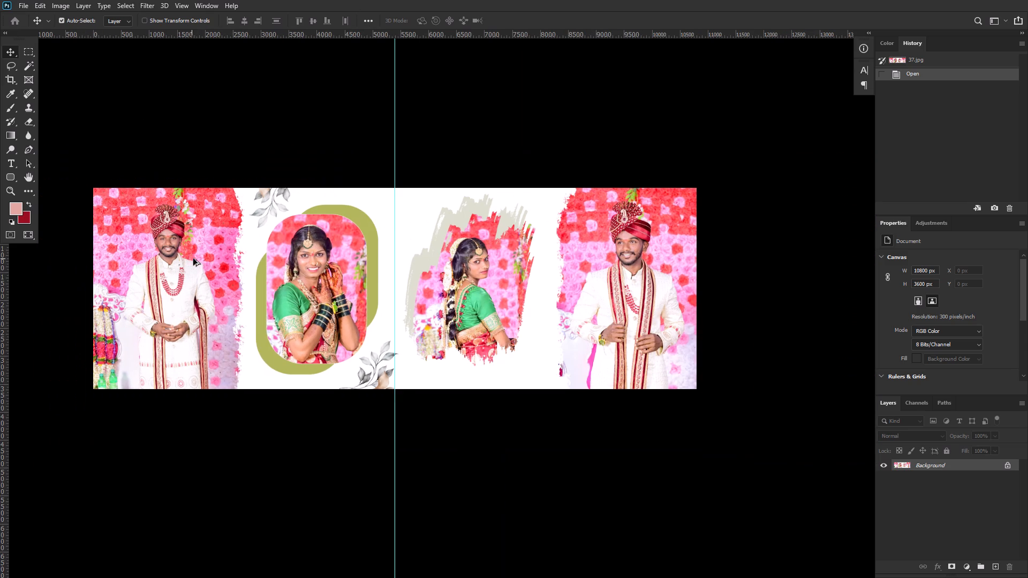
{"action": "key", "text": "ctrl+shift+a"}
{"action": "key", "text": "ctrl+shift+a"}
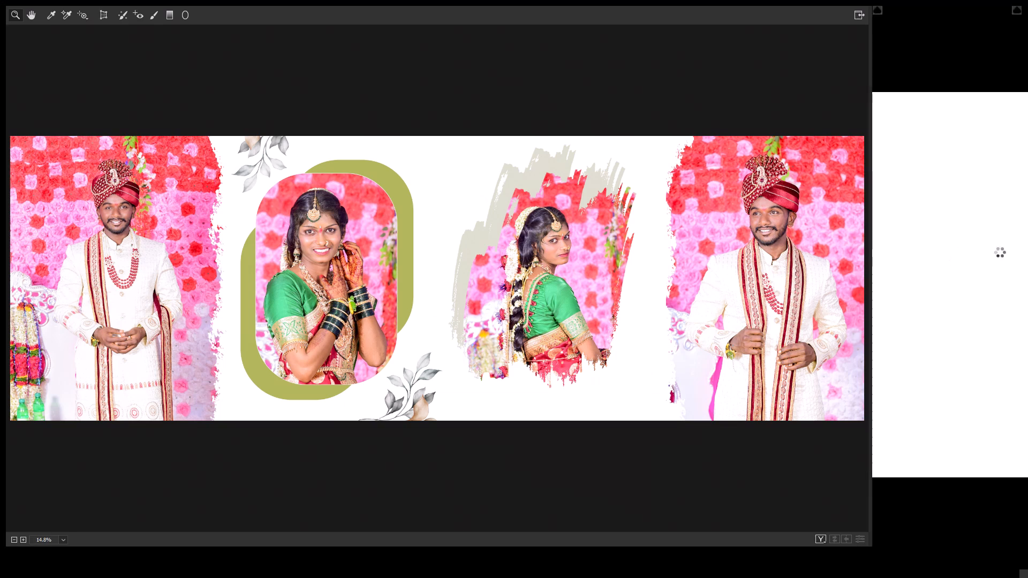
{"action": "left_click_drag", "start_coordinate": [913, 306], "coordinate": [871, 297]}
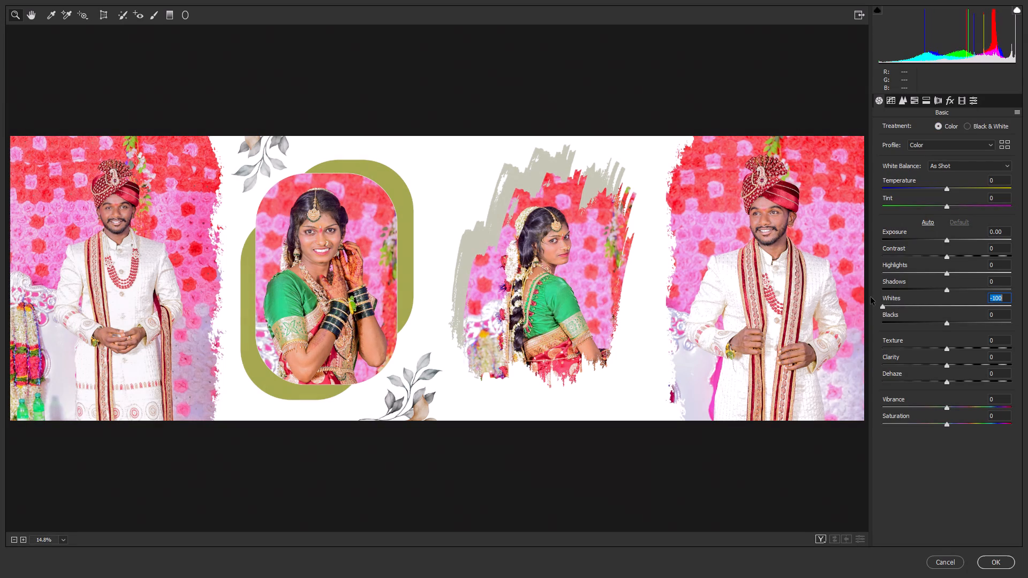
{"action": "left_click_drag", "start_coordinate": [871, 297], "coordinate": [906, 300]}
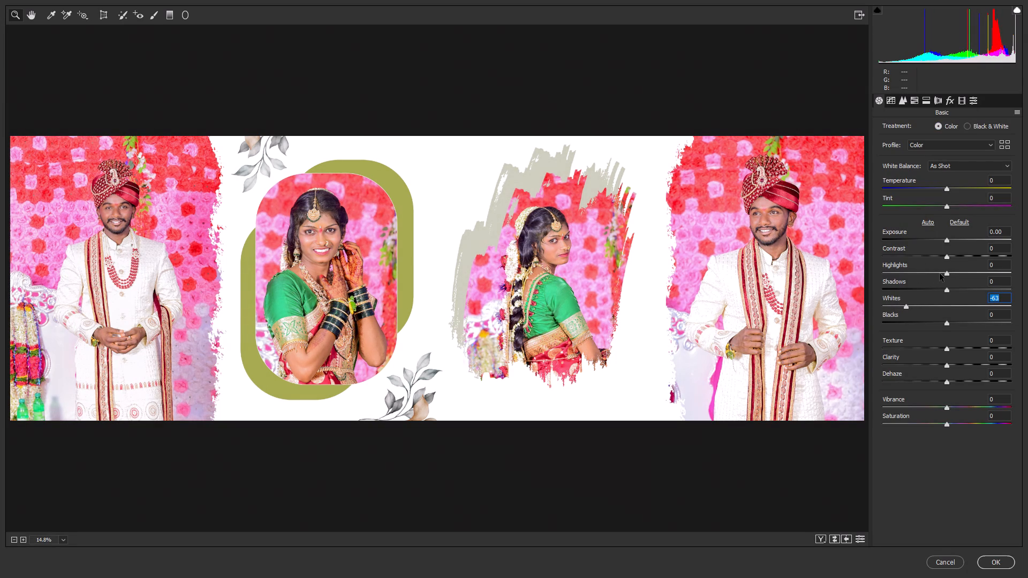
{"action": "left_click", "coordinate": [940, 273]}
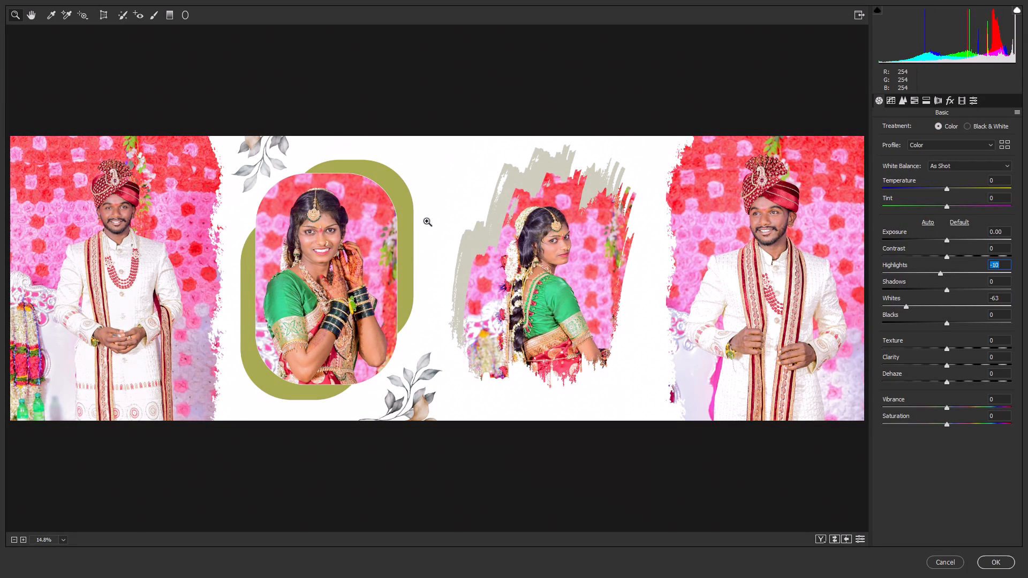
{"action": "left_click", "coordinate": [946, 242]}
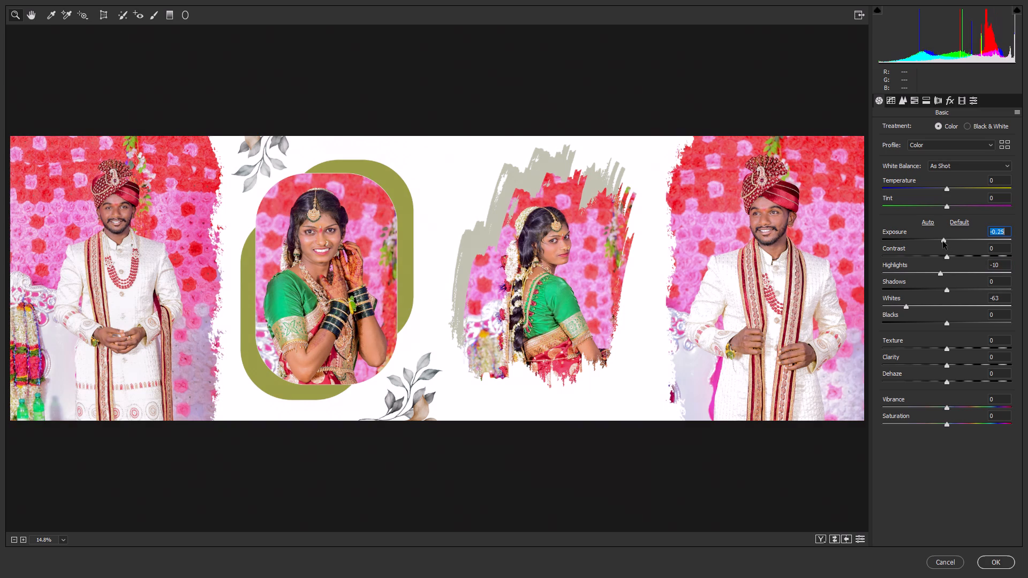
{"action": "left_click", "coordinate": [541, 285]}
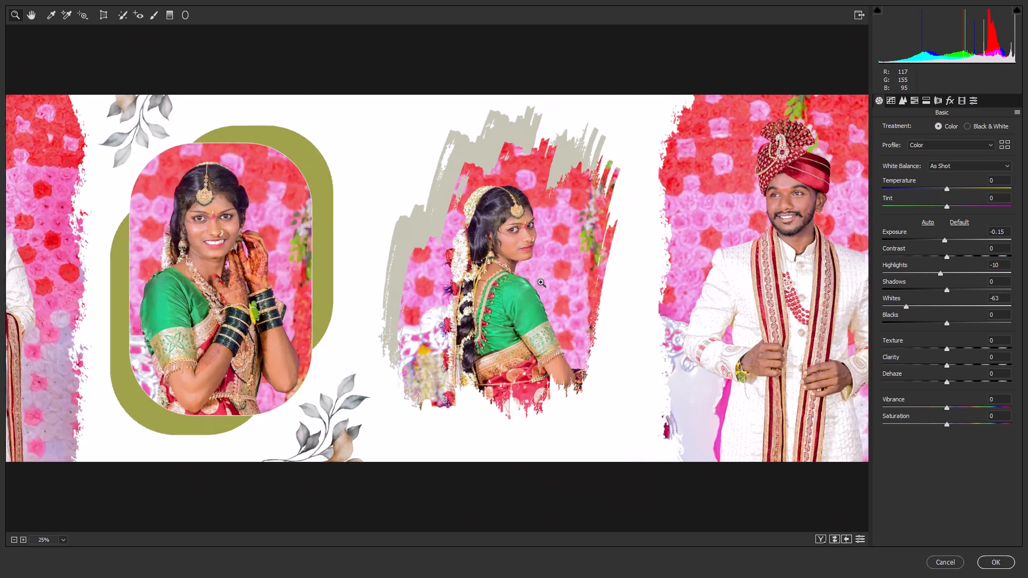
{"action": "left_click_drag", "start_coordinate": [538, 282], "coordinate": [496, 273]}
{"action": "left_click_drag", "start_coordinate": [259, 281], "coordinate": [264, 282]}
{"action": "key", "text": "Return"}
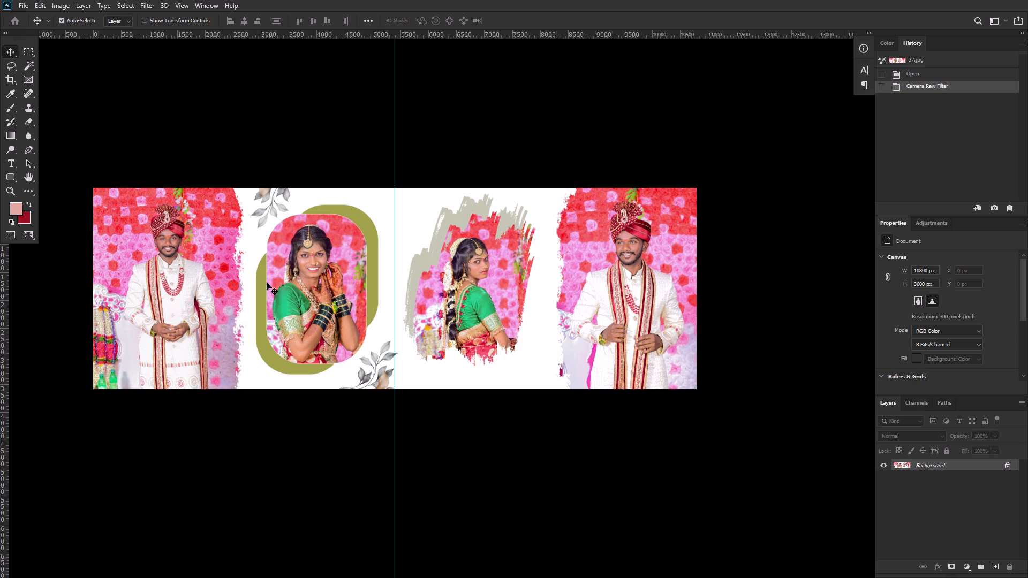
Compare sheet 37 with and without the Camera Raw Filter, save 37.jpg with the filter kept, and close it.
{"action": "key", "text": "ctrl+z"}
{"action": "key", "text": "ctrl+shift+z"}
{"action": "key", "text": "ctrl+z"}
{"action": "key", "text": "ctrl+shift+z"}
{"action": "key", "text": "ctrl+s"}
{"action": "key", "text": "Tab"}
{"action": "key", "text": "Tab"}
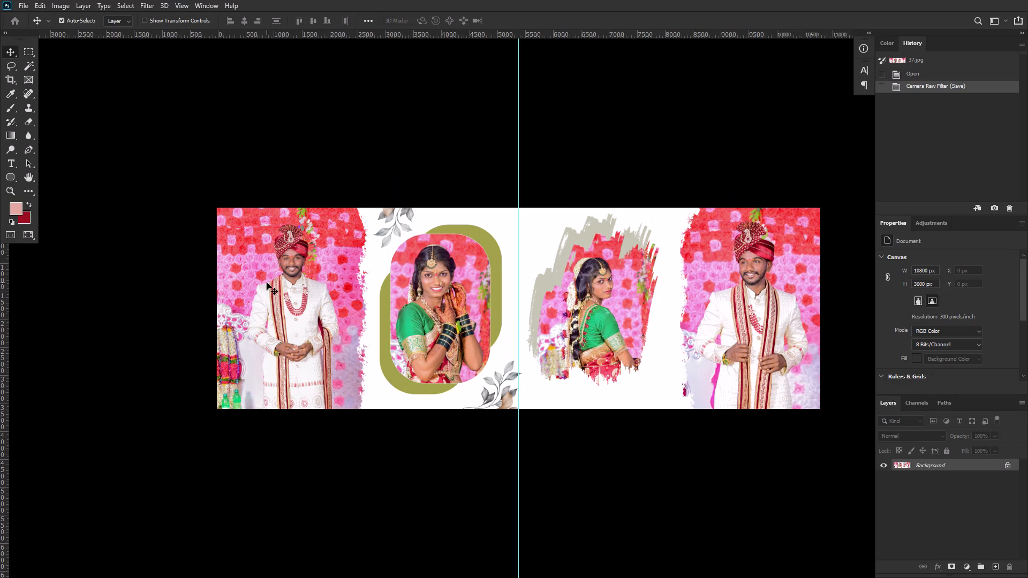
{"action": "type", "text": "ff"}
{"action": "type", "text": "fff"}
{"action": "key", "text": "f"}
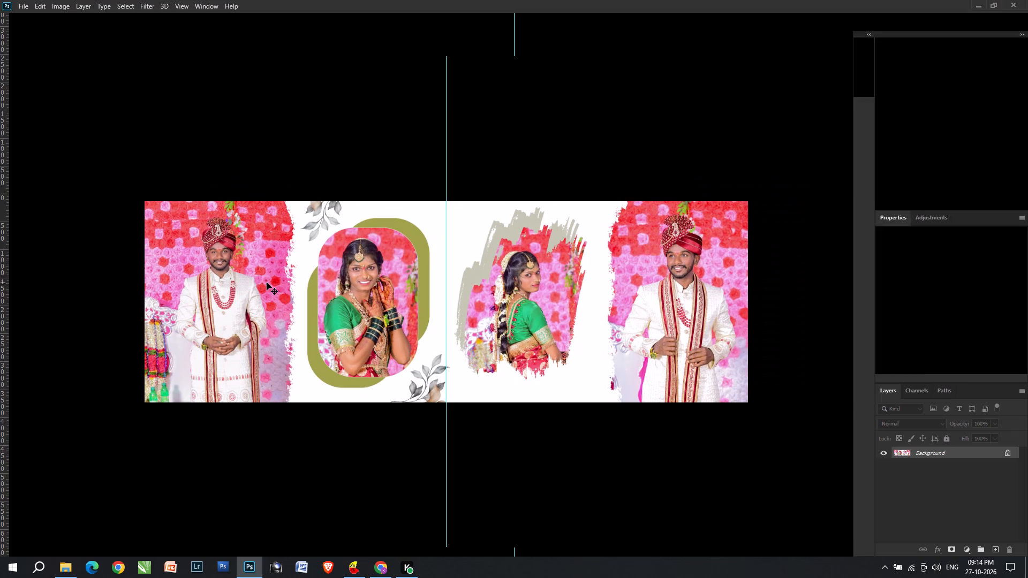
{"action": "key", "text": "ctrl+w"}
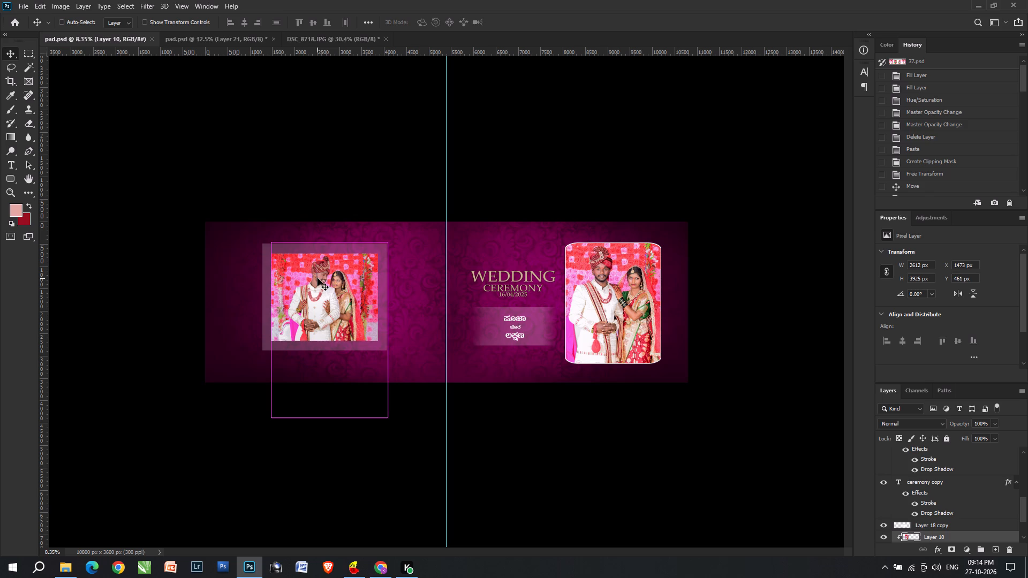
Save the album cover document pad.psd again.
{"action": "key", "text": "ctrl+s"}
{"action": "scroll", "coordinate": [986, 177], "scroll_direction": "down", "scroll_amount": 19}
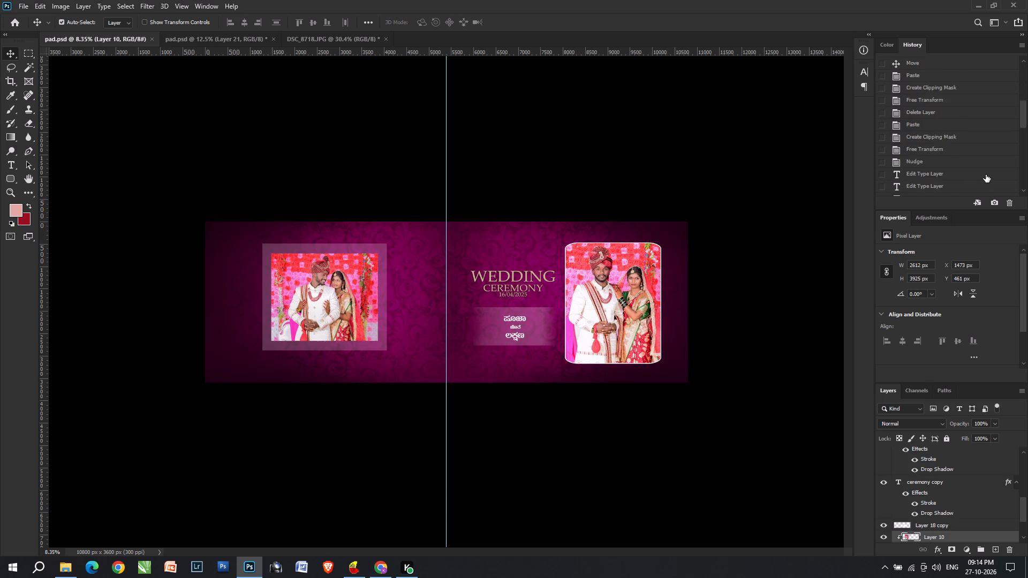
{"action": "scroll", "coordinate": [986, 174], "scroll_direction": "down", "scroll_amount": 20}
{"action": "scroll", "coordinate": [986, 174], "scroll_direction": "down", "scroll_amount": 8}
Close the second pad.psd document and DSC_8718.JPG without saving their changes, keeping only the finished cover open.
{"action": "key", "text": "ctrl+Tab"}
{"action": "key", "text": "ctrl+Tab"}
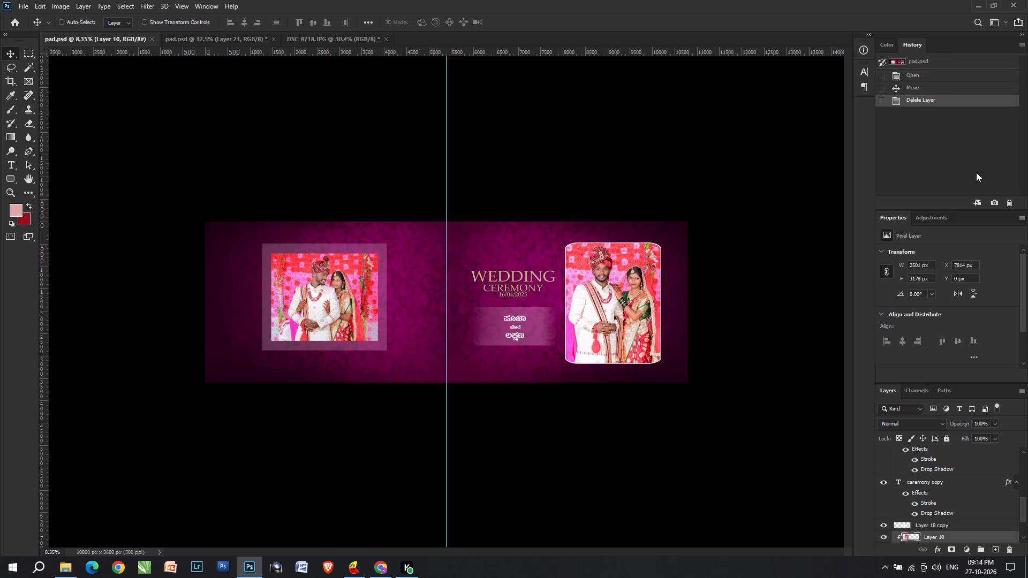
{"action": "key", "text": "ctrl+w"}
{"action": "key", "text": "ctrl+Tab"}
{"action": "key", "text": "ctrl+Return"}
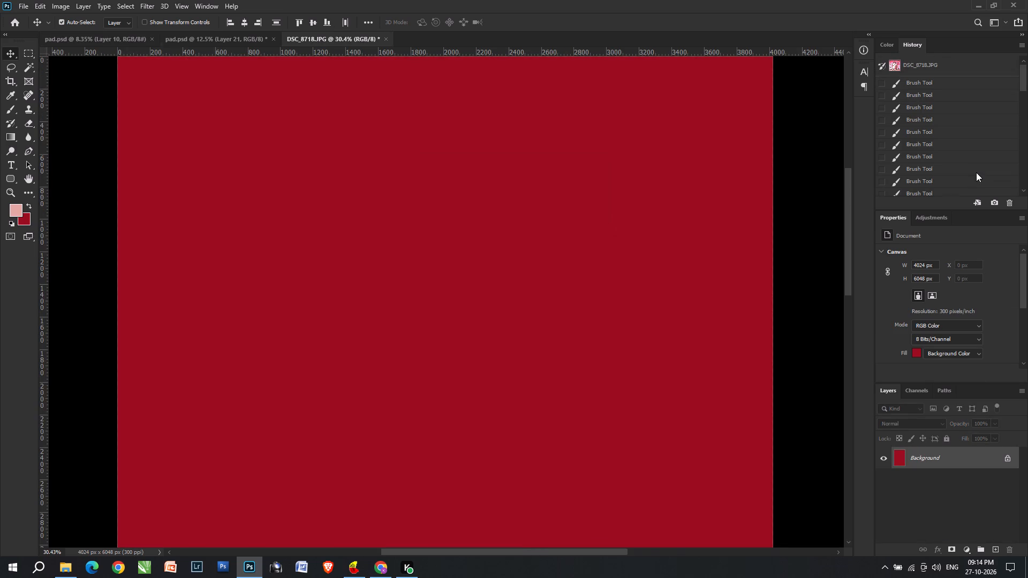
{"action": "key", "text": "ctrl+w"}
{"action": "key", "text": "Tab"}
{"action": "key", "text": "Return"}
Switch to File Explorer and show the sheets in the JPEG folder as larger thumbnails.
{"action": "key", "text": "alt+Tab"}
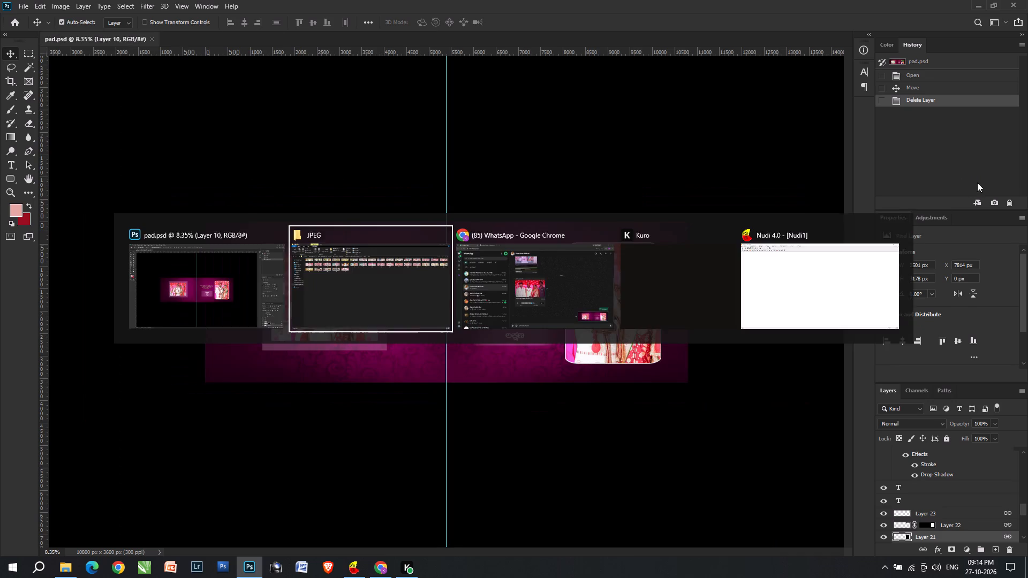
{"action": "left_click", "coordinate": [263, 177]}
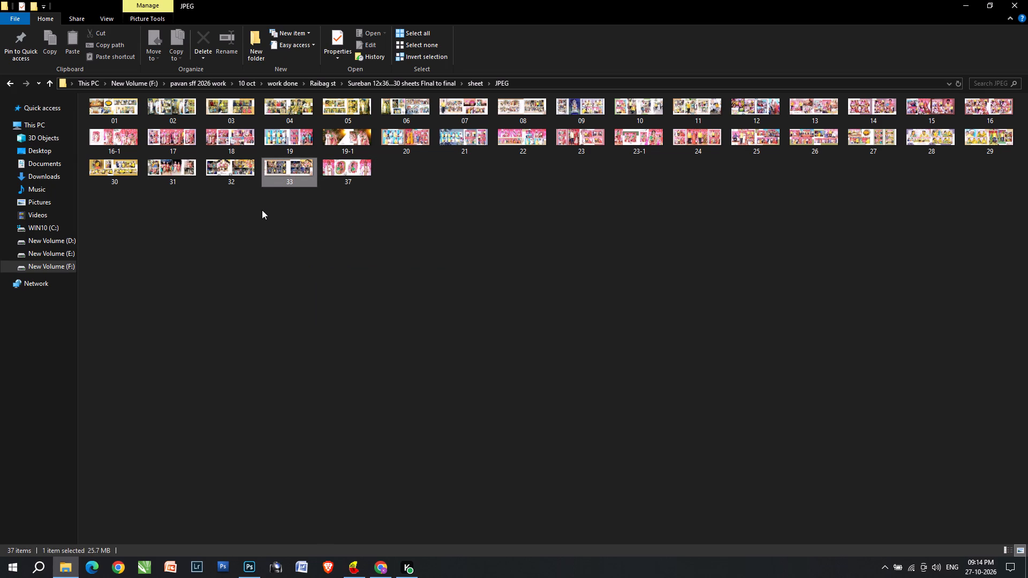
{"action": "right_click", "coordinate": [264, 210]}
{"action": "left_click_drag", "start_coordinate": [284, 216], "coordinate": [389, 216]}
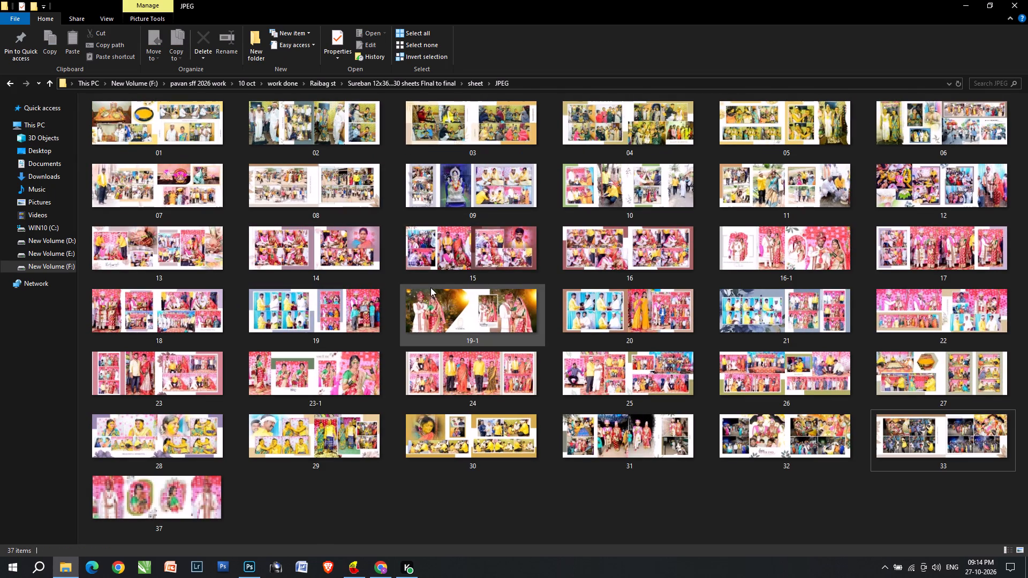
Open sheet 16-1 from the JPEG folder in Photoshop.
{"action": "left_click", "coordinate": [751, 242]}
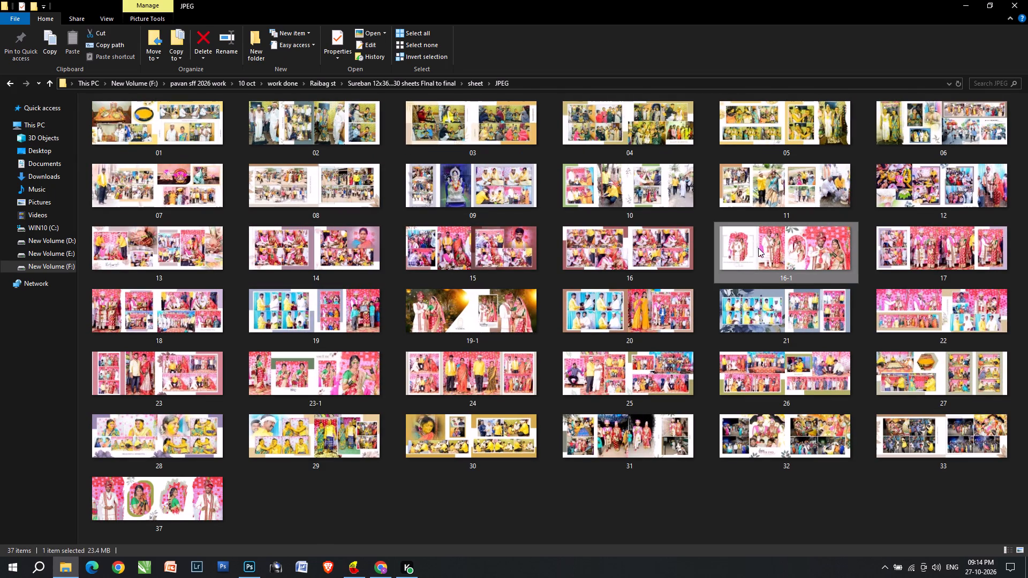
{"action": "left_click_drag", "start_coordinate": [762, 249], "coordinate": [557, 0]}
{"action": "key", "text": "alt+Tab"}
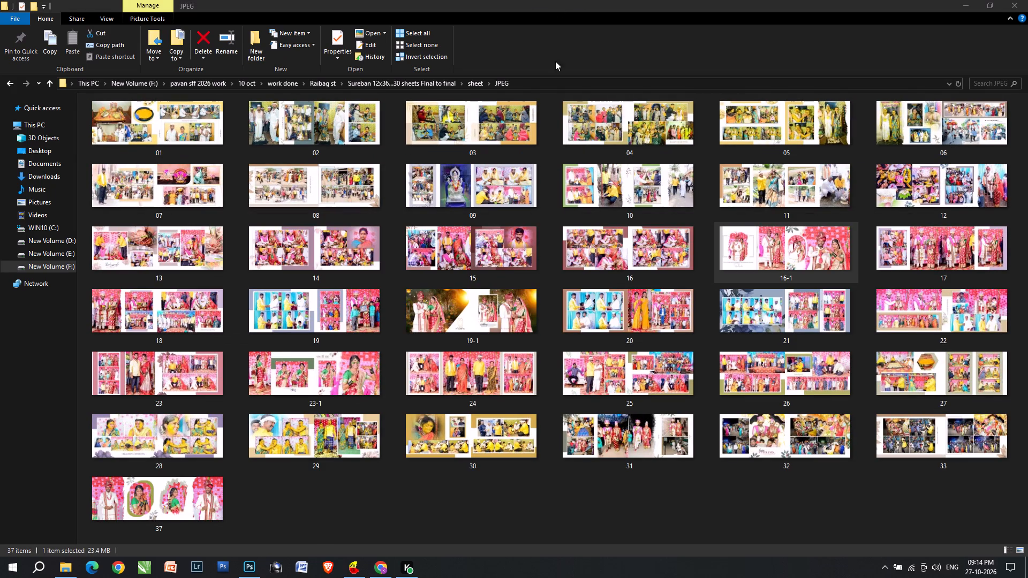
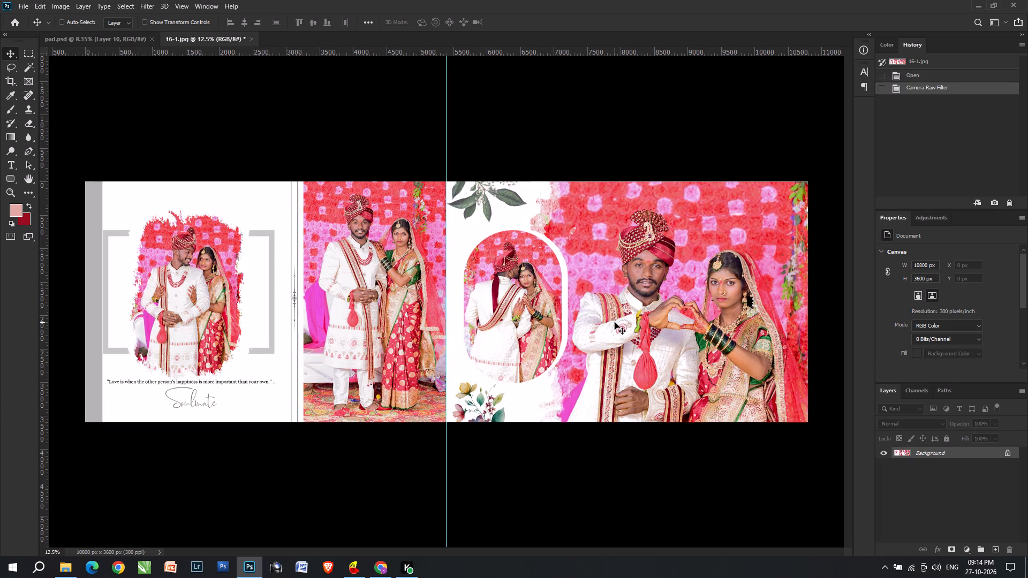
Undo and redo the Camera Raw Filter on sheet 16-1 to compare the image before and after.
{"action": "key", "text": "ctrl+z"}
{"action": "key", "text": "ctrl+shift+z"}
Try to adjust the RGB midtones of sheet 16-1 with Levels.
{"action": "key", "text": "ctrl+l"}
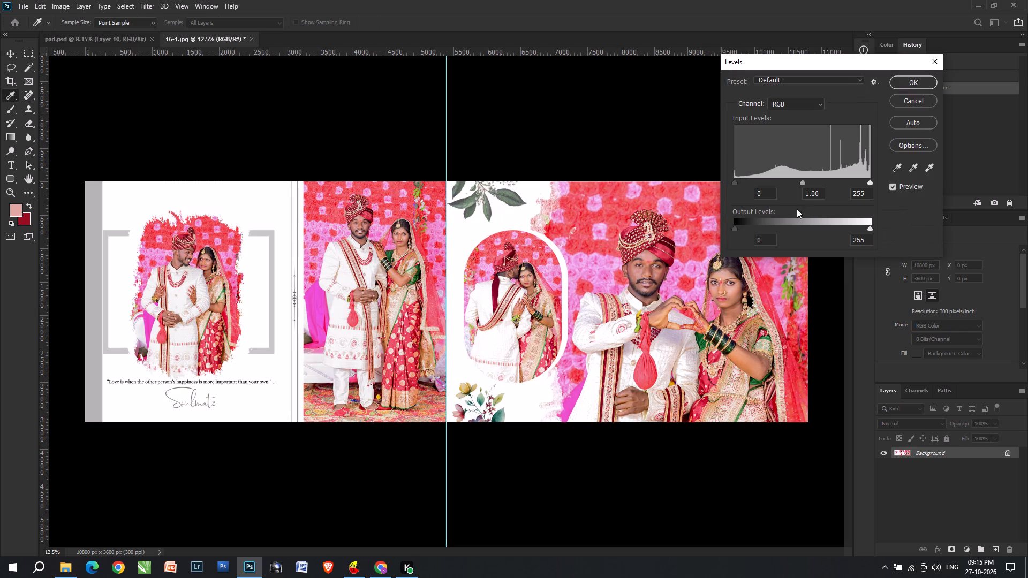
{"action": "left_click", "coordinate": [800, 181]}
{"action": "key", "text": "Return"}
Undo and redo the last edit on sheet 16-1 to compare its tones again.
{"action": "key", "text": "ctrl+z"}
{"action": "key", "text": "ctrl+shift+z"}
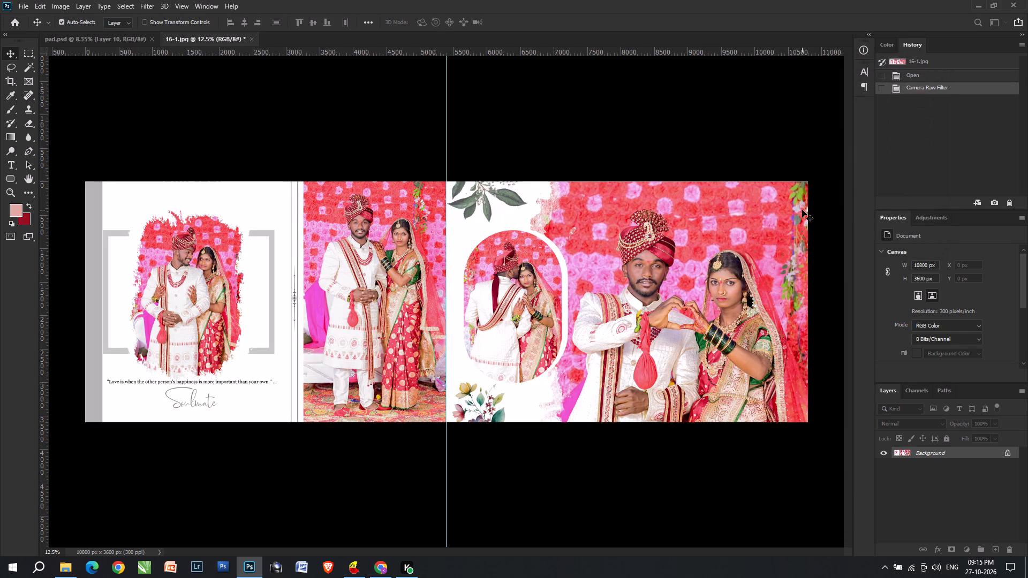
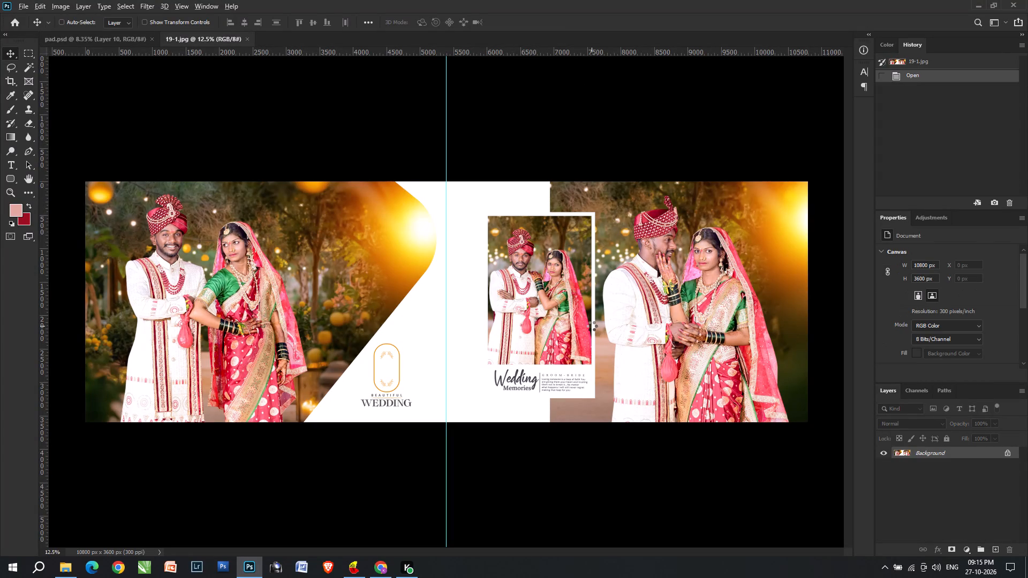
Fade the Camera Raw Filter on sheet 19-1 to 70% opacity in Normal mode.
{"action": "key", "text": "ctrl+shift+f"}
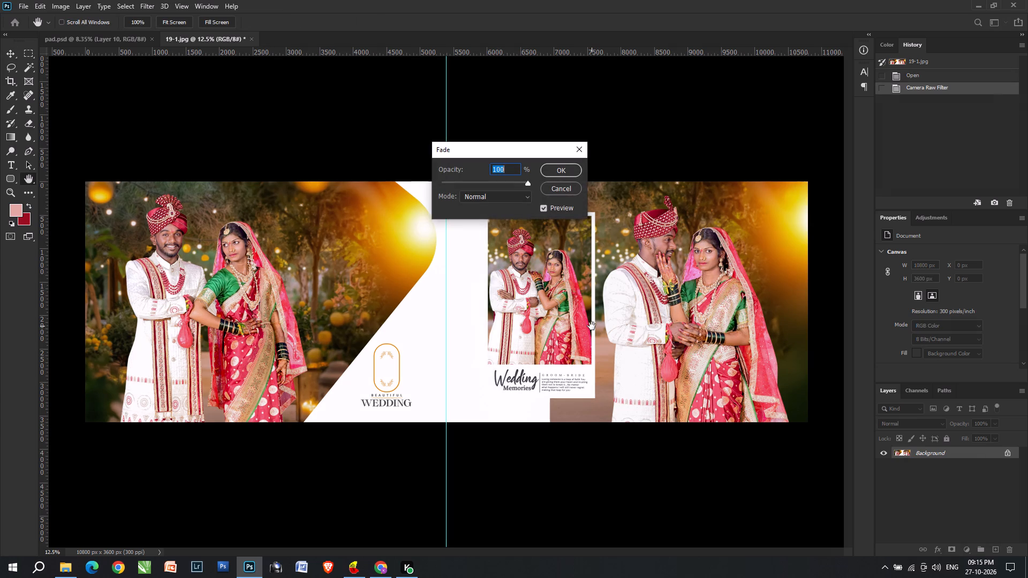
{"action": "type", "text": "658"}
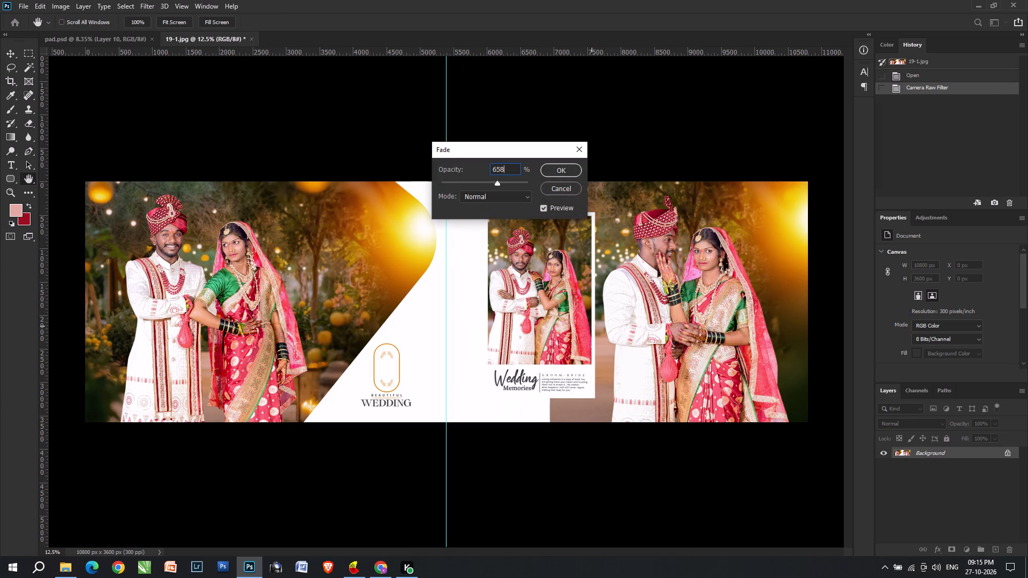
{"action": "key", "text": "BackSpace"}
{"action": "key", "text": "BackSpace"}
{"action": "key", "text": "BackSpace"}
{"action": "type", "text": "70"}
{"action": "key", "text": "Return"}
Undo and redo the Camera Raw Filter and its fade on sheet 19-1 to compare the image before and after.
{"action": "key", "text": "ctrl+z"}
{"action": "key", "text": "ctrl+z"}
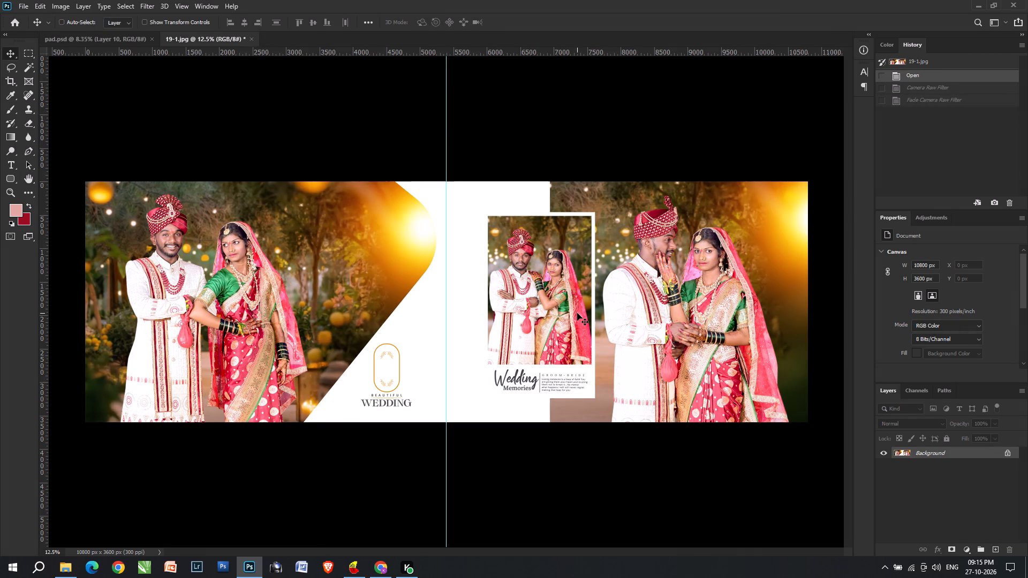
{"action": "key", "text": "ctrl+shift+z"}
{"action": "key", "text": "ctrl+shift+z"}
Undo only the fade on sheet 19-1, keeping the Camera Raw Filter at full strength, and save the JPEG.
{"action": "key", "text": "ctrl+z"}
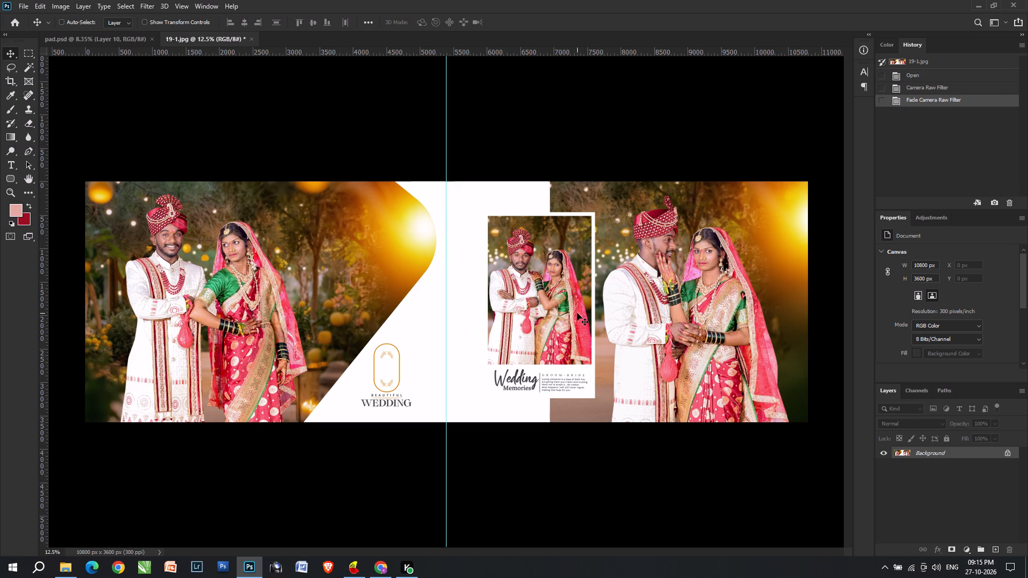
{"action": "key", "text": "ctrl+s"}
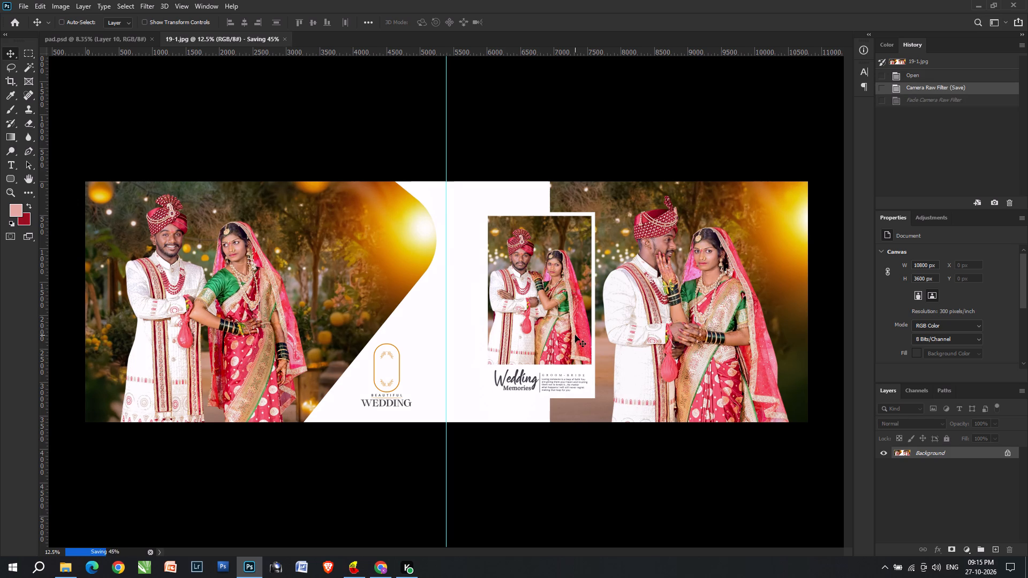
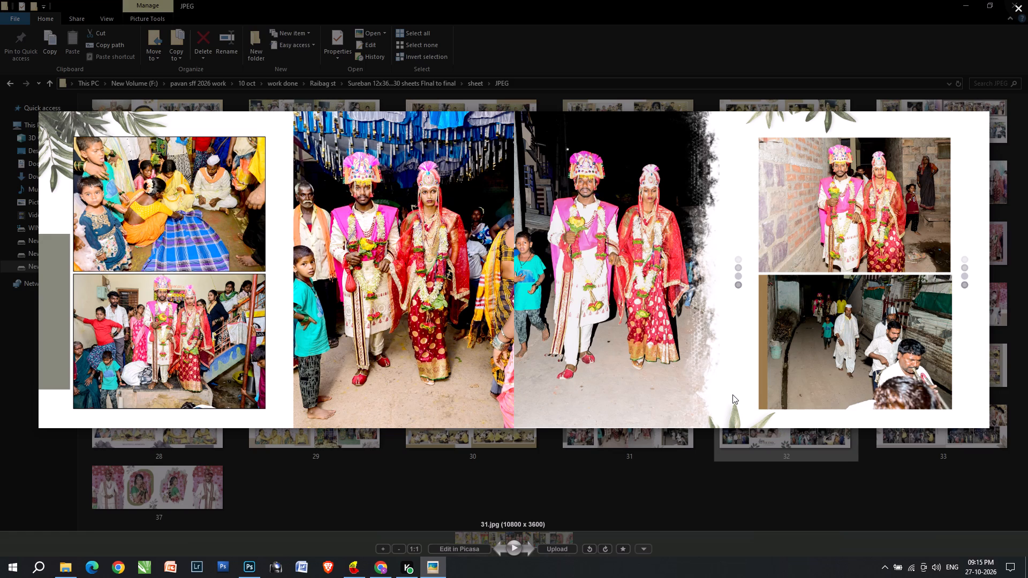
Examine JPEG sheets 31 and 17 up close in the photo viewer for overly bright whites and highlights.
{"action": "scroll", "coordinate": [633, 188], "scroll_direction": "up", "scroll_amount": 5}
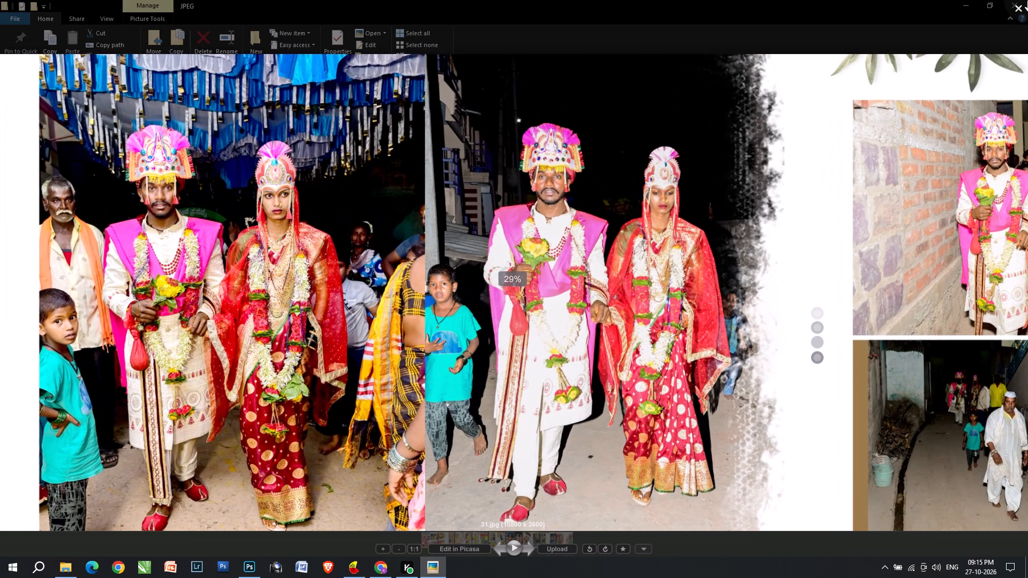
{"action": "left_click", "coordinate": [1027, 0]}
{"action": "scroll", "coordinate": [669, 316], "scroll_direction": "up", "scroll_amount": 2}
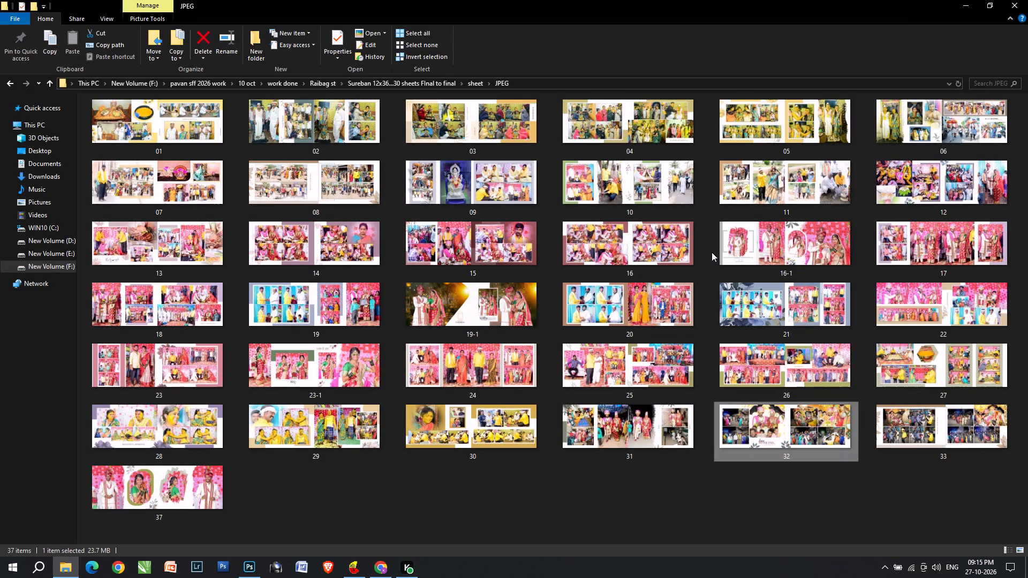
{"action": "double_click", "coordinate": [911, 241]}
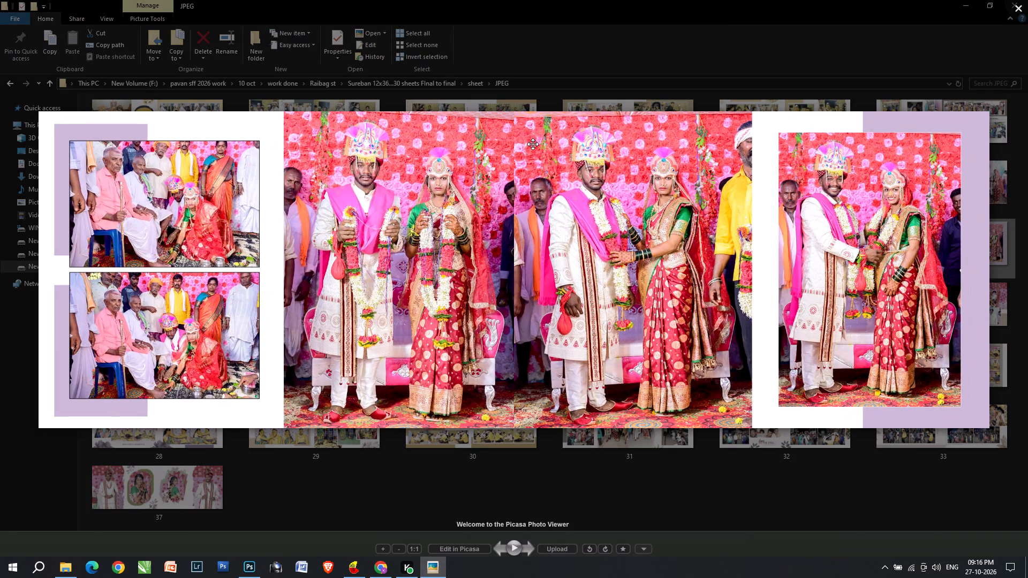
{"action": "scroll", "coordinate": [533, 144], "scroll_direction": "up", "scroll_amount": 2}
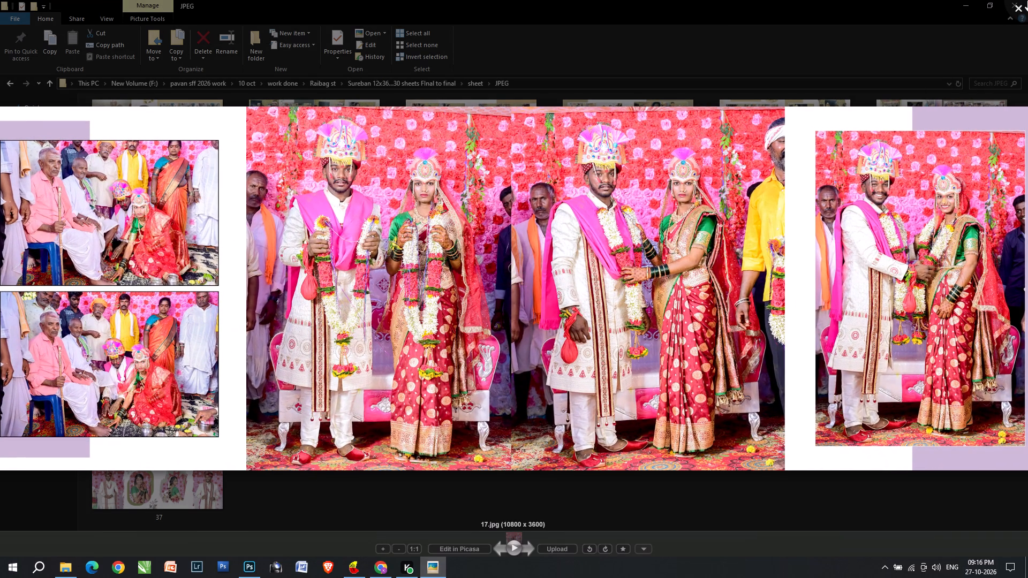
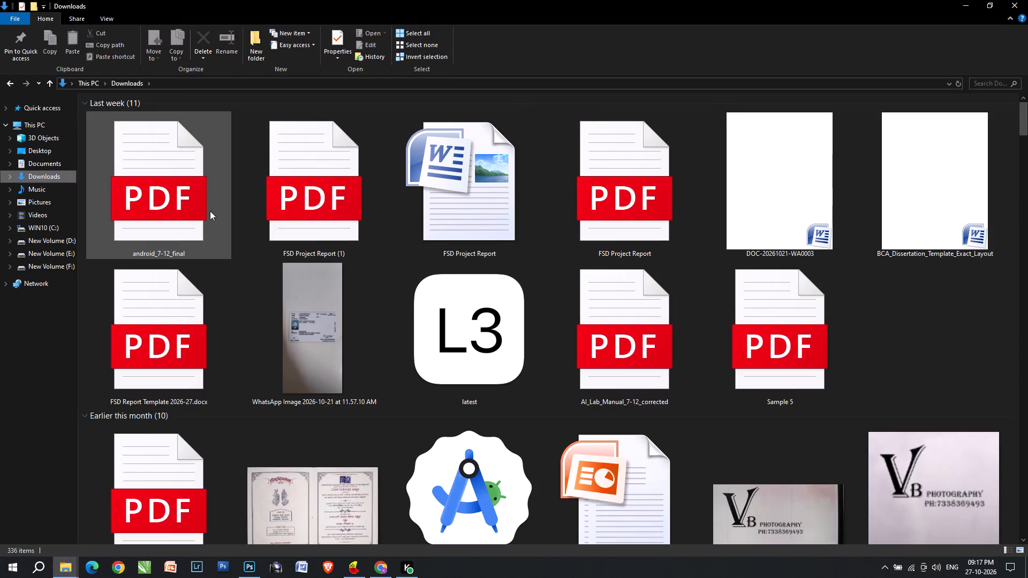
Find the Rayabag photo studio logo, ChatGPT Image Jul 28, 2026, 11_07_50 AM, among last month's files in Downloads and pick it up for use.
{"action": "scroll", "coordinate": [252, 243], "scroll_direction": "down", "scroll_amount": 1}
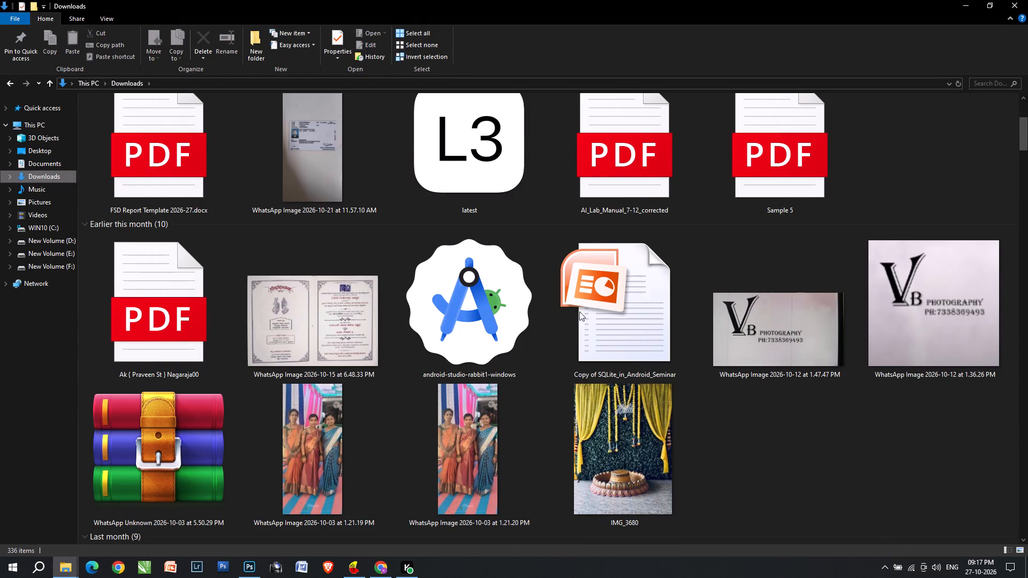
{"action": "scroll", "coordinate": [663, 316], "scroll_direction": "up", "scroll_amount": 4}
{"action": "scroll", "coordinate": [525, 290], "scroll_direction": "up", "scroll_amount": 3}
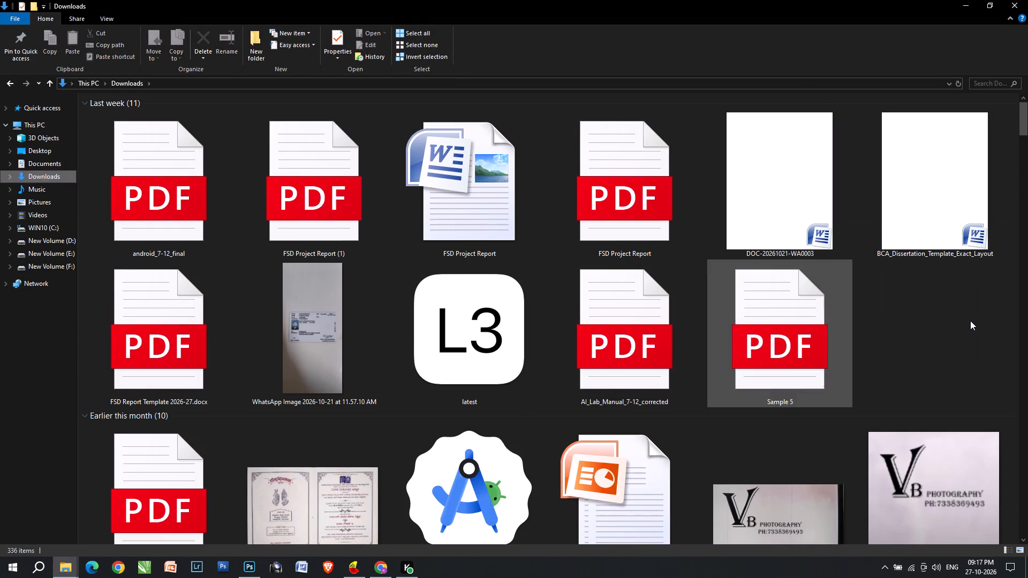
{"action": "right_click", "coordinate": [970, 321]}
{"action": "left_click", "coordinate": [947, 369]}
{"action": "scroll", "coordinate": [705, 296], "scroll_direction": "down", "scroll_amount": 2}
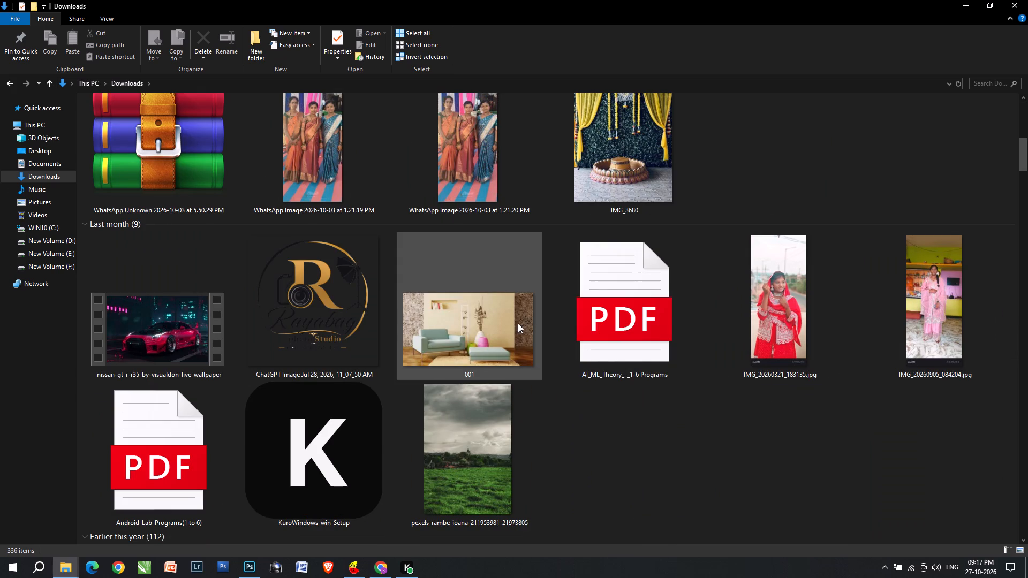
{"action": "left_click", "coordinate": [356, 325]}
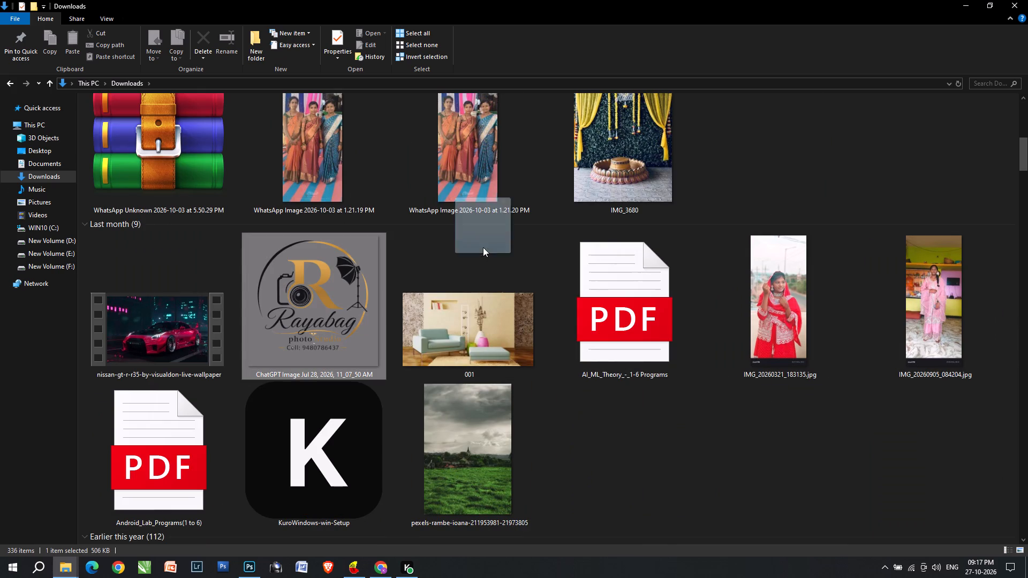
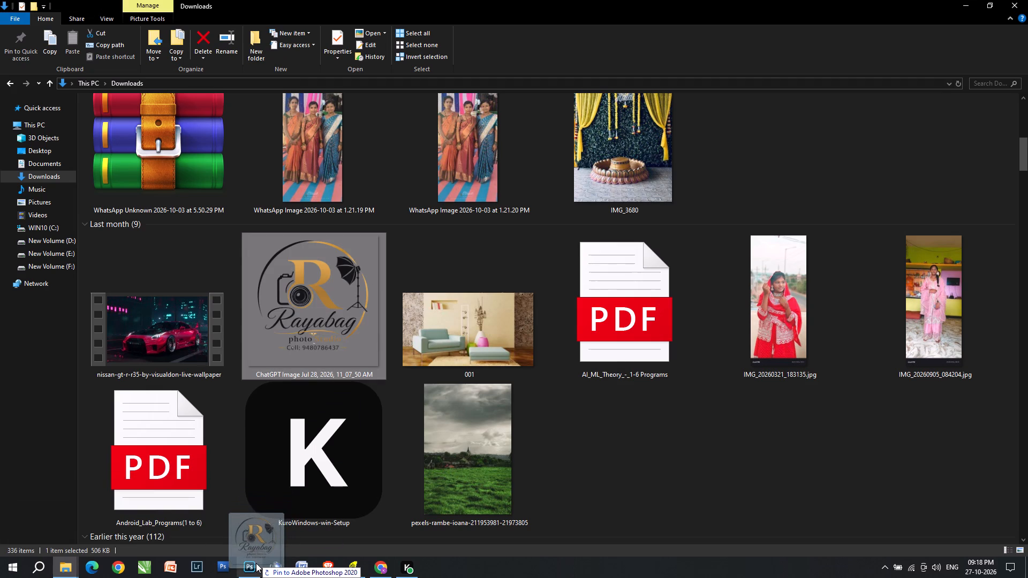
Open the Rayabag logo image in Adobe Photoshop 2020, cut its whole artwork and paste it into pad.psd.
{"action": "left_click_drag", "start_coordinate": [256, 563], "coordinate": [507, 0]}
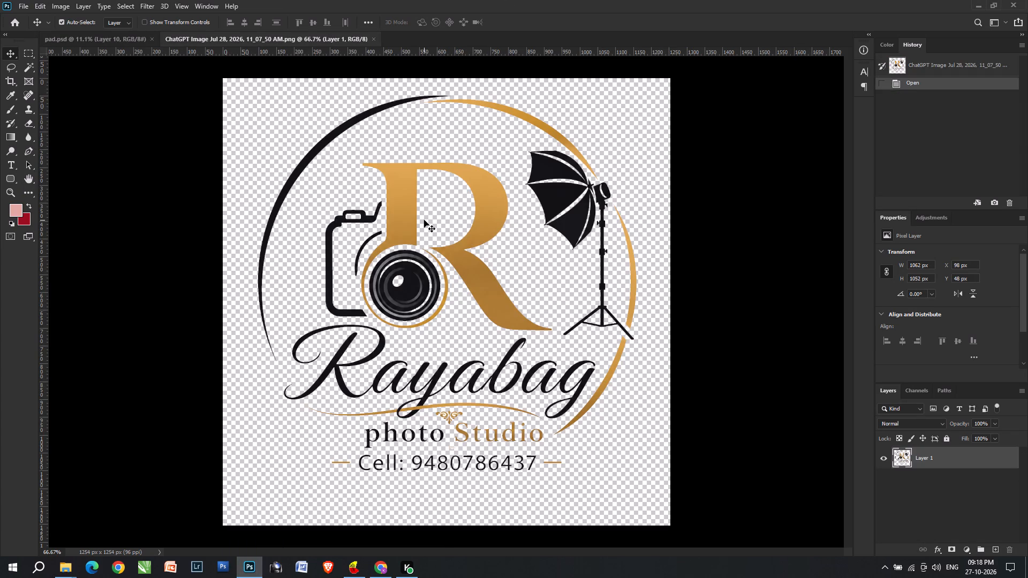
{"action": "key", "text": "ctrl+a"}
{"action": "key", "text": "ctrl+x"}
{"action": "key", "text": "ctrl+Tab"}
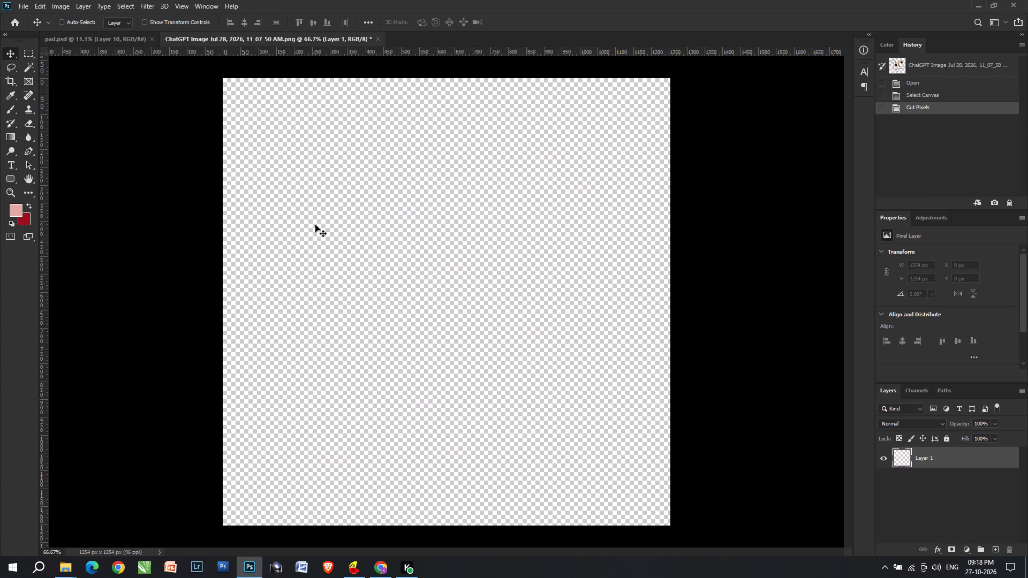
{"action": "key", "text": "ctrl+v"}
Scale the pasted logo down to about 783 px wide and place it at the lower edge of the left-hand couple photo.
{"action": "key", "text": "ctrl+t"}
{"action": "scroll", "coordinate": [389, 356], "scroll_direction": "up", "scroll_amount": 4, "text": "alt"}
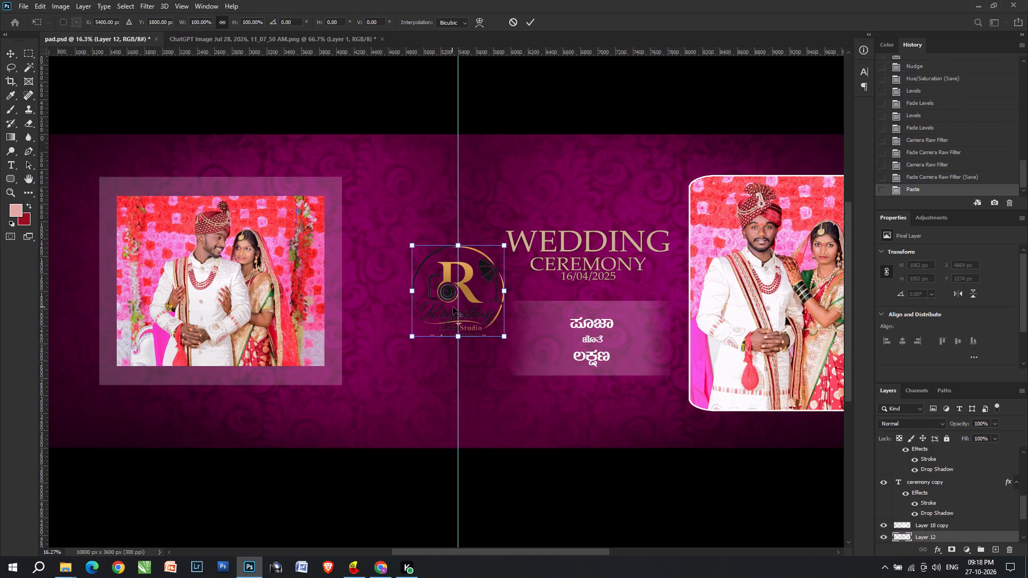
{"action": "scroll", "coordinate": [453, 307], "scroll_direction": "up", "scroll_amount": 2, "text": "alt"}
{"action": "key", "text": "space"}
{"action": "key", "text": "space"}
{"action": "key", "text": "space"}
{"action": "key", "text": "space"}
{"action": "left_click_drag", "start_coordinate": [397, 308], "coordinate": [587, 265]}
{"action": "scroll", "coordinate": [690, 271], "scroll_direction": "up", "scroll_amount": 2, "text": "alt"}
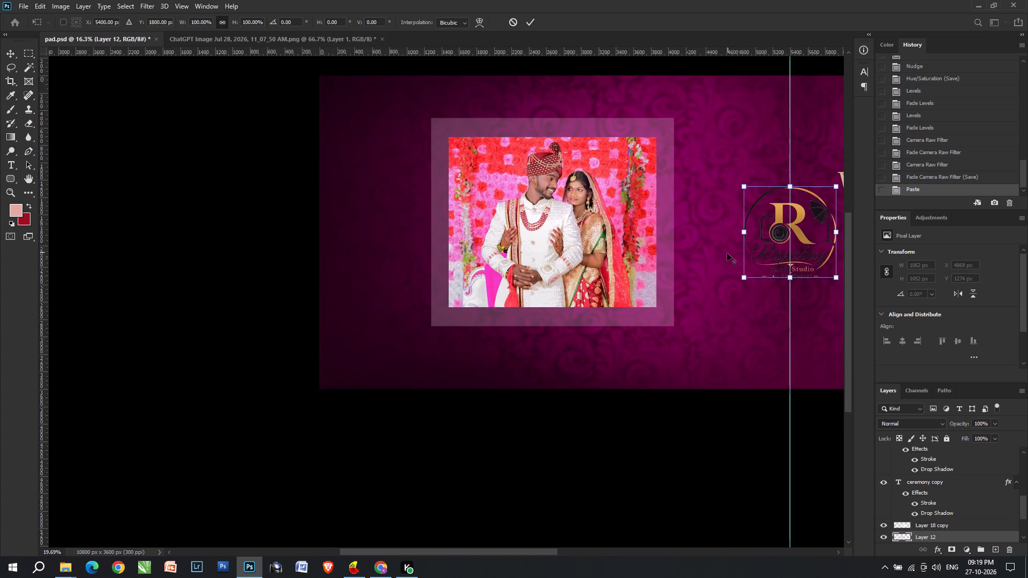
{"action": "left_click", "coordinate": [791, 232]}
{"action": "left_click_drag", "start_coordinate": [762, 253], "coordinate": [492, 387]}
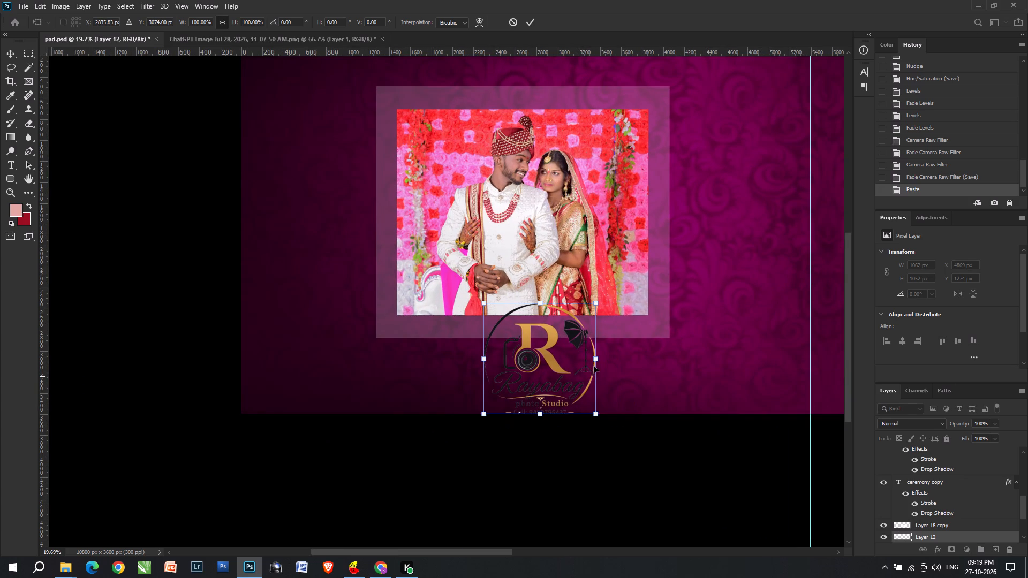
{"action": "left_click_drag", "start_coordinate": [597, 365], "coordinate": [568, 358]}
{"action": "key", "text": "Return"}
Scale the left-hand couple photo and its translucent frame together to 85.90% and move them up to clear the logo.
{"action": "key", "text": "space"}
{"action": "key", "text": "space"}
{"action": "key", "text": "space"}
{"action": "key", "text": "space"}
{"action": "key", "text": "space"}
{"action": "key", "text": "space"}
{"action": "left_click_drag", "start_coordinate": [554, 283], "coordinate": [450, 324]}
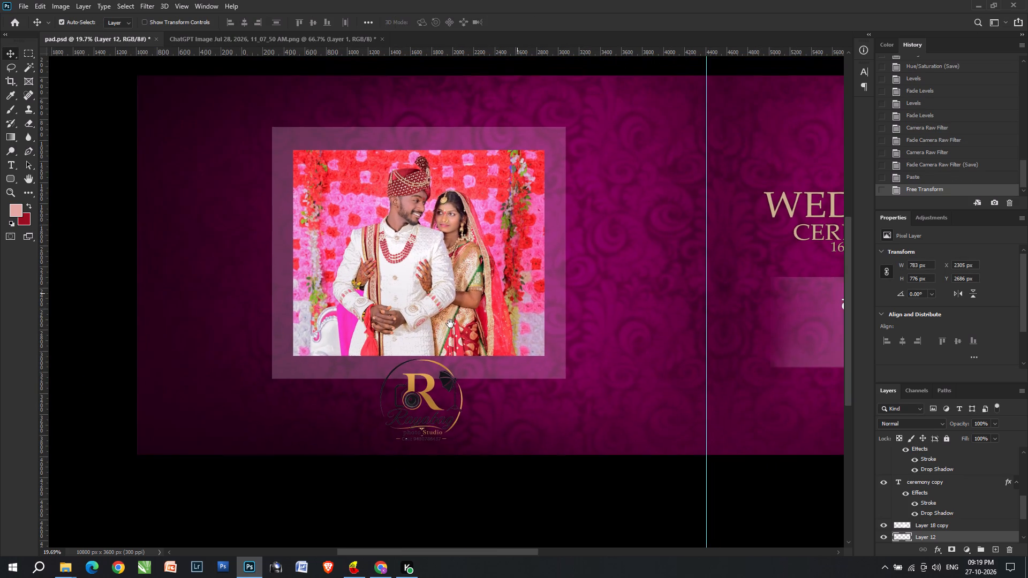
{"action": "left_click_drag", "start_coordinate": [450, 324], "coordinate": [449, 324]}
{"action": "left_click_drag", "start_coordinate": [97, 214], "coordinate": [432, 239]}
{"action": "left_click", "coordinate": [584, 256], "text": "shift"}
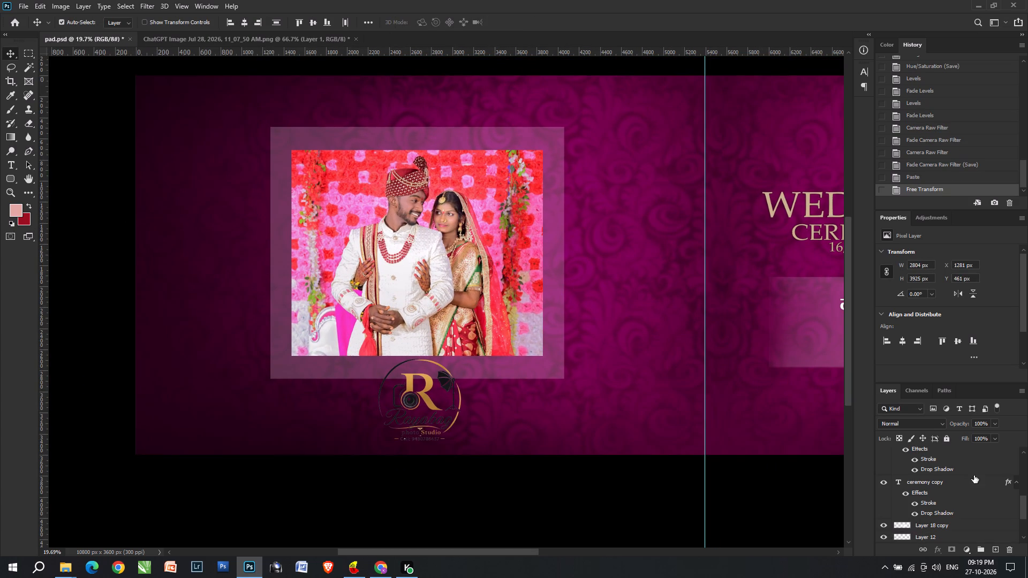
{"action": "scroll", "coordinate": [985, 505], "scroll_direction": "up", "scroll_amount": 20}
{"action": "scroll", "coordinate": [985, 505], "scroll_direction": "up", "scroll_amount": 8}
{"action": "scroll", "coordinate": [951, 492], "scroll_direction": "down", "scroll_amount": 14}
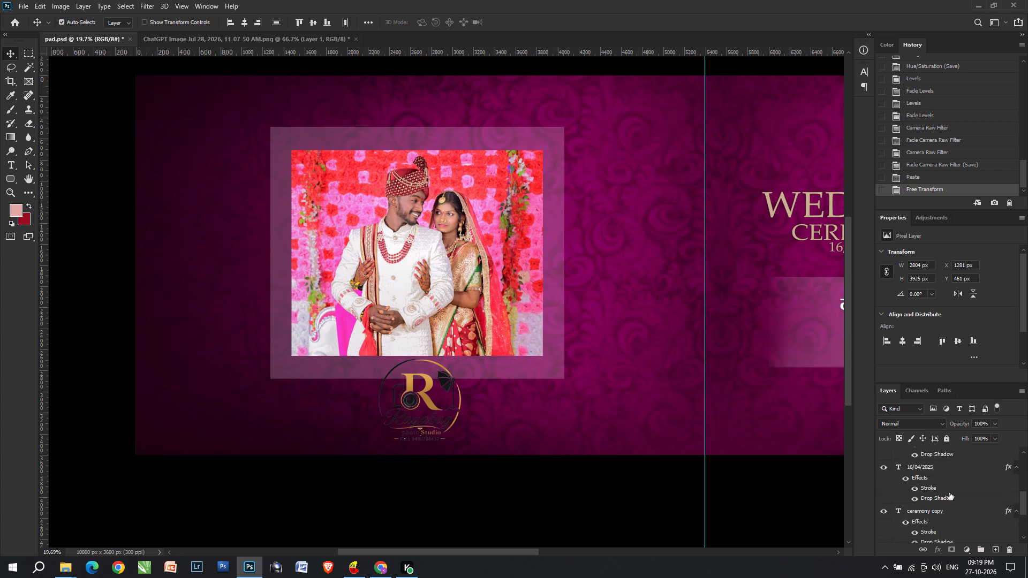
{"action": "scroll", "coordinate": [949, 492], "scroll_direction": "down", "scroll_amount": 11}
{"action": "key", "text": "ctrl+t"}
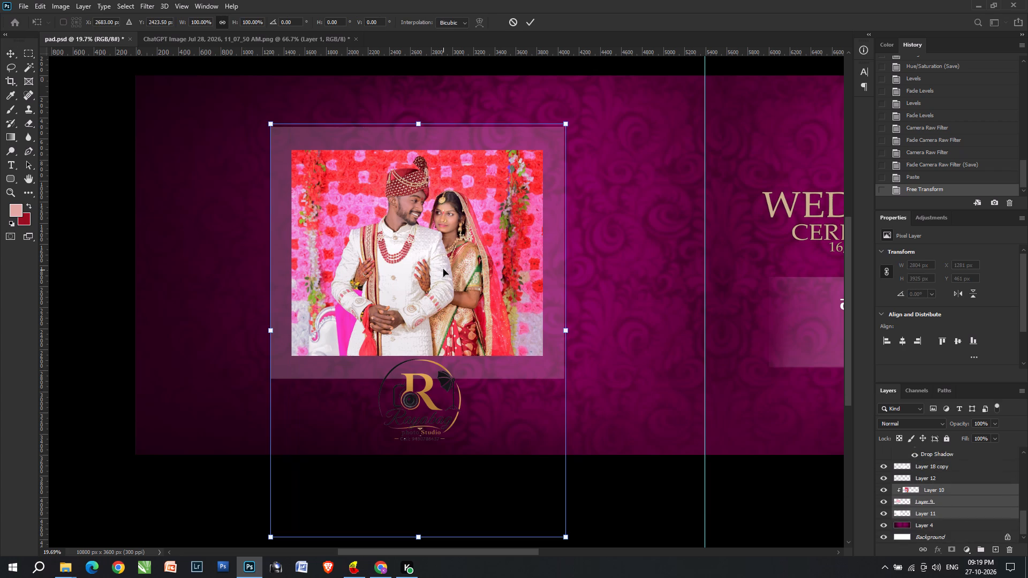
{"action": "left_click", "coordinate": [420, 534]}
{"action": "left_click_drag", "start_coordinate": [420, 536], "coordinate": [424, 477]}
{"action": "left_click_drag", "start_coordinate": [463, 361], "coordinate": [470, 348]}
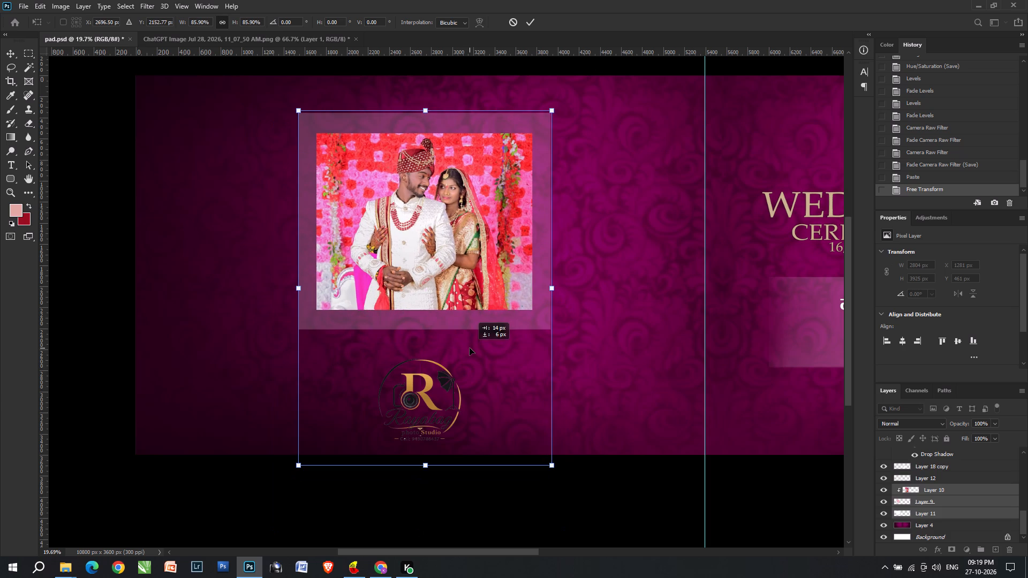
{"action": "left_click_drag", "start_coordinate": [470, 348], "coordinate": [470, 349]}
{"action": "left_click", "coordinate": [422, 468]}
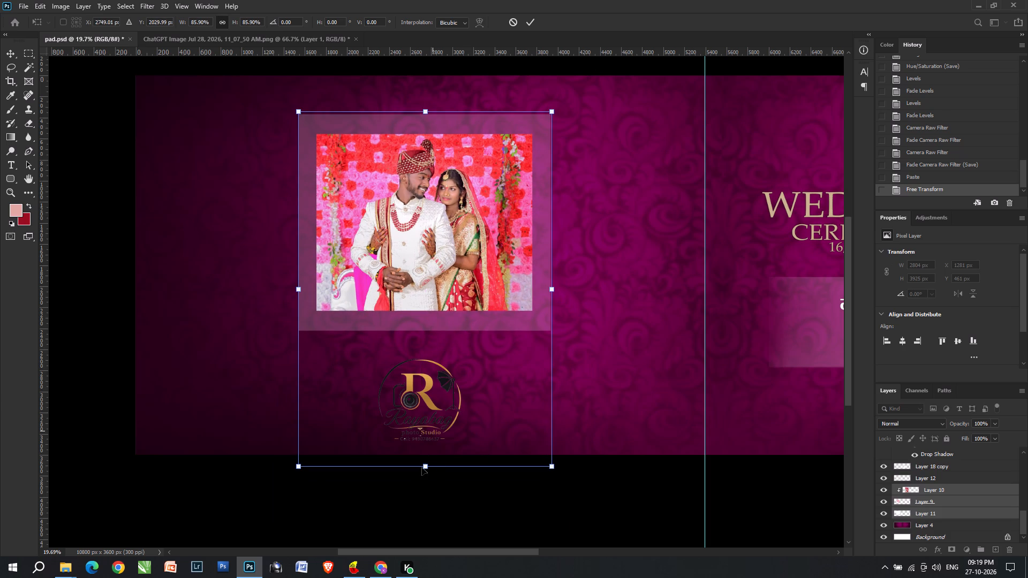
{"action": "double_click", "coordinate": [425, 394]}
Select the logo layer and move it up to about Y 2529 px, just below the photo frame.
{"action": "left_click", "coordinate": [428, 398]}
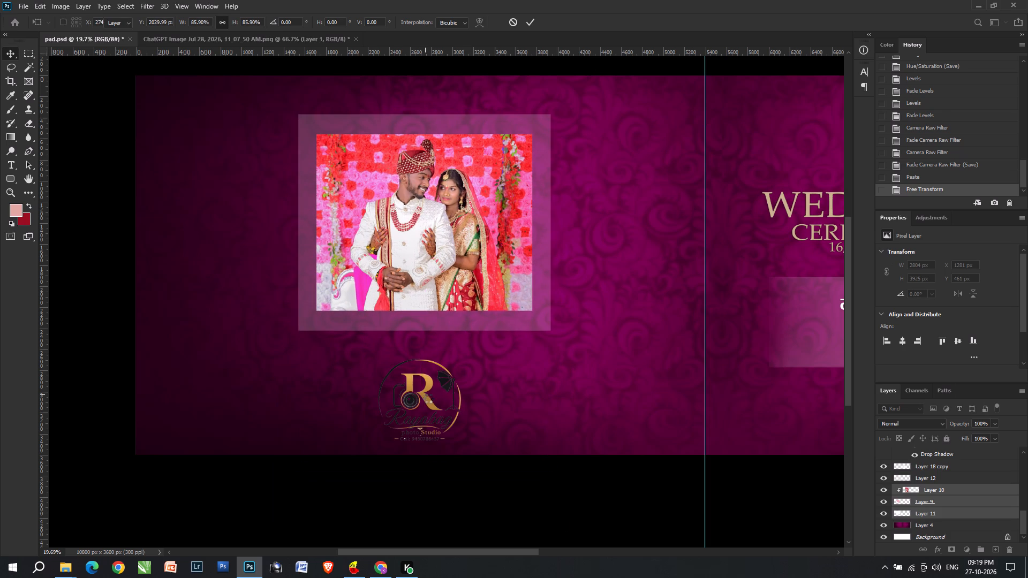
{"action": "right_click", "coordinate": [428, 398]}
{"action": "triple_click", "coordinate": [435, 407]}
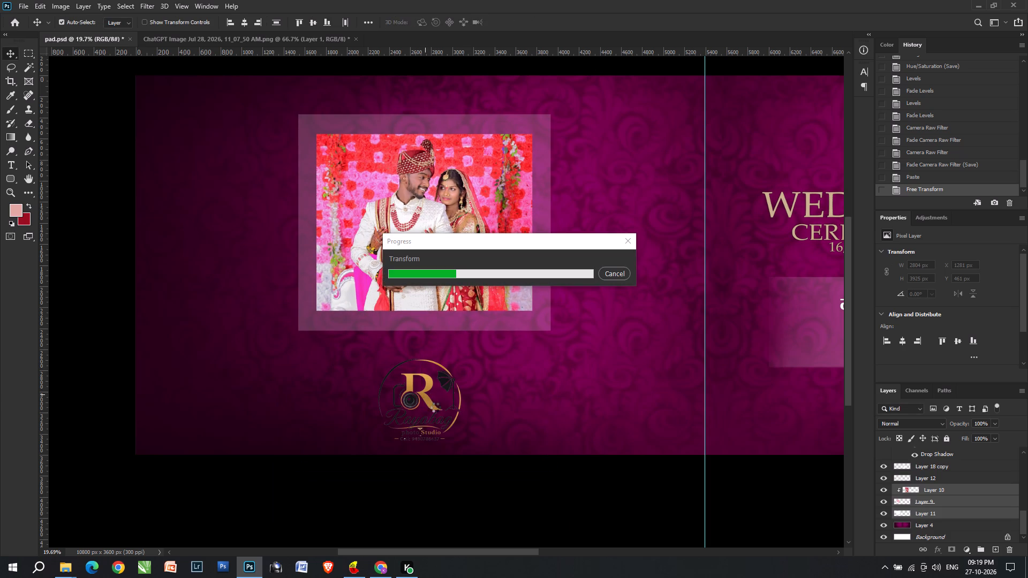
{"action": "left_click", "coordinate": [429, 403]}
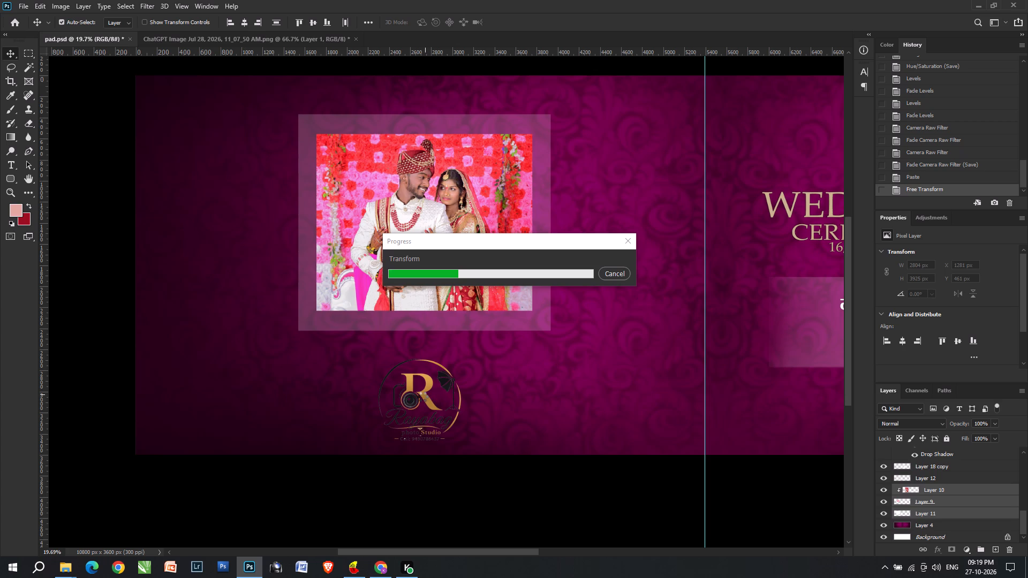
{"action": "right_click", "coordinate": [422, 397]}
{"action": "left_click", "coordinate": [422, 397]}
{"action": "left_click", "coordinate": [422, 397]}
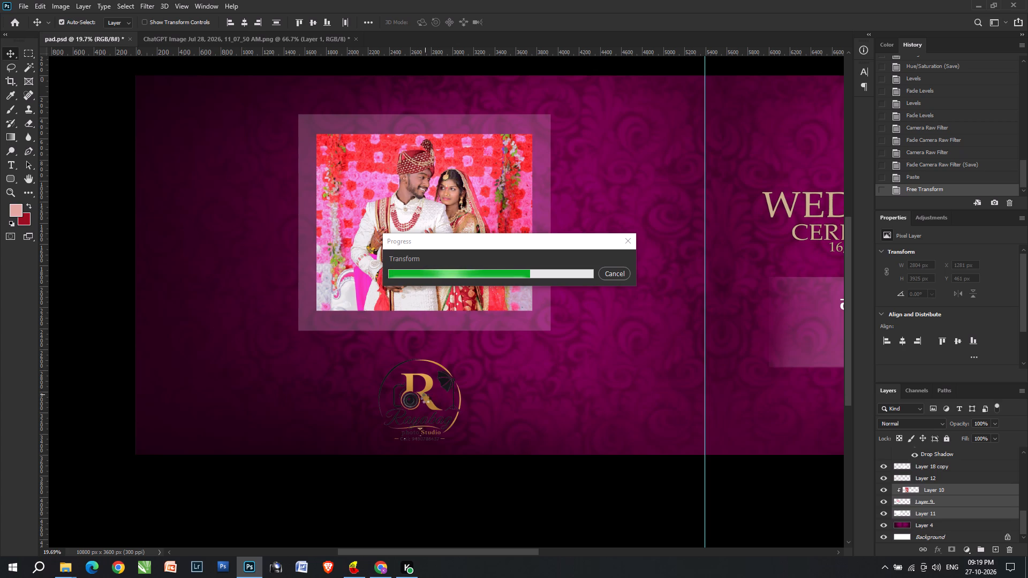
{"action": "left_click", "coordinate": [428, 399]}
{"action": "left_click", "coordinate": [428, 399]}
{"action": "left_click_drag", "start_coordinate": [428, 401], "coordinate": [429, 401]}
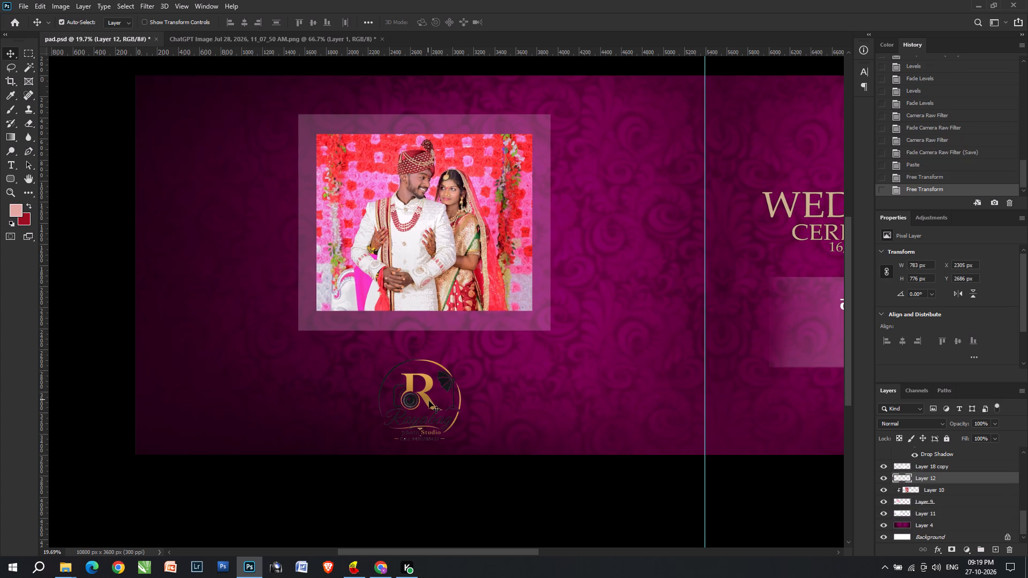
{"action": "left_click_drag", "start_coordinate": [429, 401], "coordinate": [425, 381]}
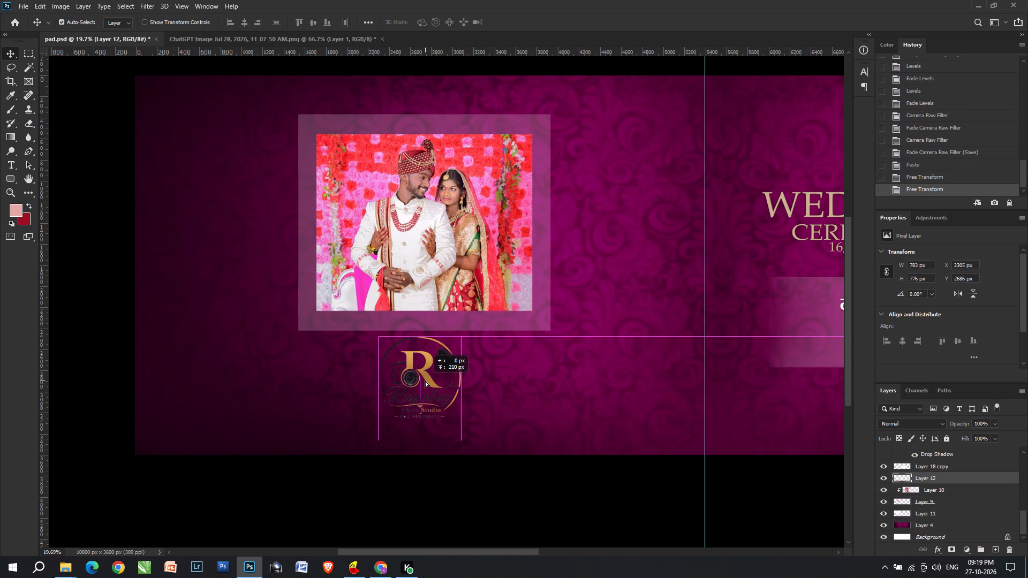
{"action": "left_click_drag", "start_coordinate": [425, 381], "coordinate": [425, 384]}
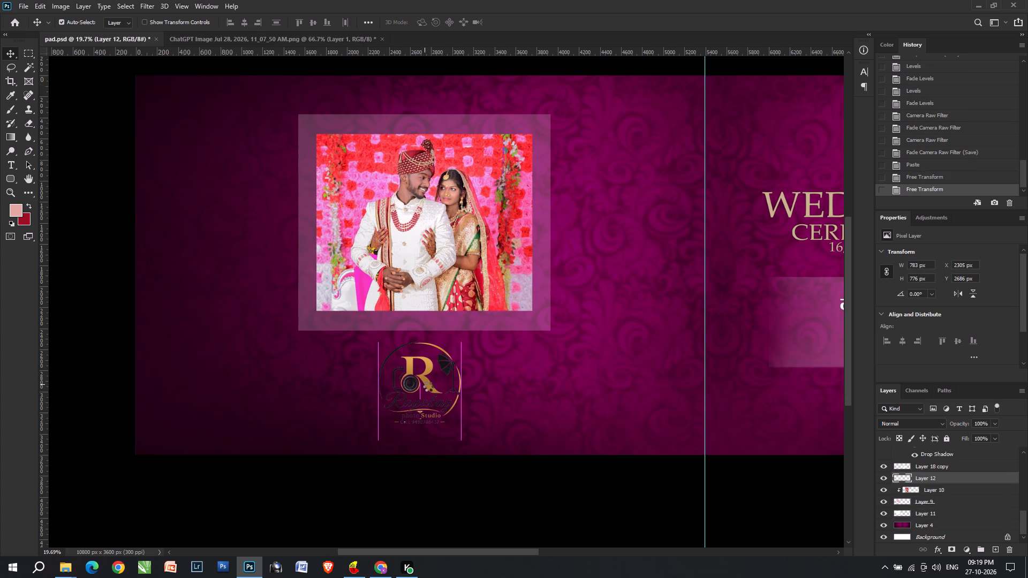
Examine the logo up close for legibility against the purple background.
{"action": "scroll", "coordinate": [428, 386], "scroll_direction": "up", "scroll_amount": 2}
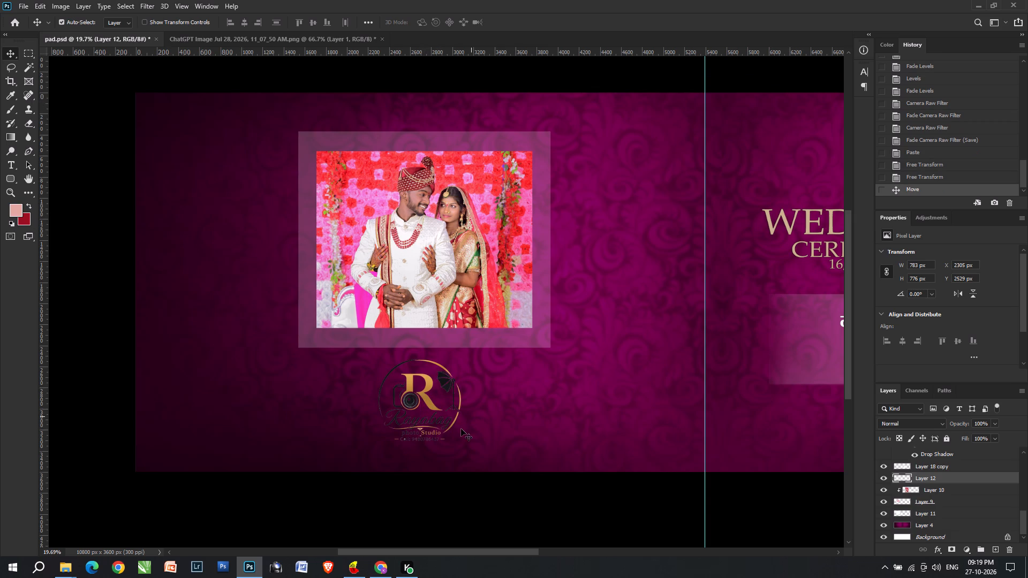
{"action": "key", "text": "space"}
{"action": "scroll", "coordinate": [424, 461], "scroll_direction": "up", "scroll_amount": 19}
{"action": "scroll", "coordinate": [414, 438], "scroll_direction": "up", "scroll_amount": 2}
{"action": "scroll", "coordinate": [418, 452], "scroll_direction": "up", "scroll_amount": 3, "text": "alt"}
{"action": "key", "text": "space"}
{"action": "key", "text": "space"}
{"action": "key", "text": "space"}
{"action": "key", "text": "space"}
{"action": "key", "text": "space"}
{"action": "key", "text": "space"}
{"action": "key", "text": "space"}
{"action": "key", "text": "space"}
{"action": "key", "text": "space"}
{"action": "key", "text": "space"}
{"action": "key", "text": "space"}
{"action": "key", "text": "space"}
{"action": "key", "text": "space"}
{"action": "key", "text": "space"}
{"action": "key", "text": "space"}
{"action": "key", "text": "space"}
{"action": "key", "text": "space"}
{"action": "key", "text": "space"}
{"action": "key", "text": "space"}
{"action": "key", "text": "space"}
{"action": "left_click_drag", "start_coordinate": [429, 446], "coordinate": [520, 173]}
{"action": "left_click_drag", "start_coordinate": [486, 315], "coordinate": [481, 333]}
{"action": "scroll", "coordinate": [507, 323], "scroll_direction": "up", "scroll_amount": 3, "text": "alt"}
{"action": "key", "text": "space"}
{"action": "key", "text": "space"}
{"action": "key", "text": "space"}
{"action": "left_click_drag", "start_coordinate": [618, 307], "coordinate": [114, 381]}
Sample white from the couple's names text on the front cover and make it the background colour.
{"action": "key", "text": "i"}
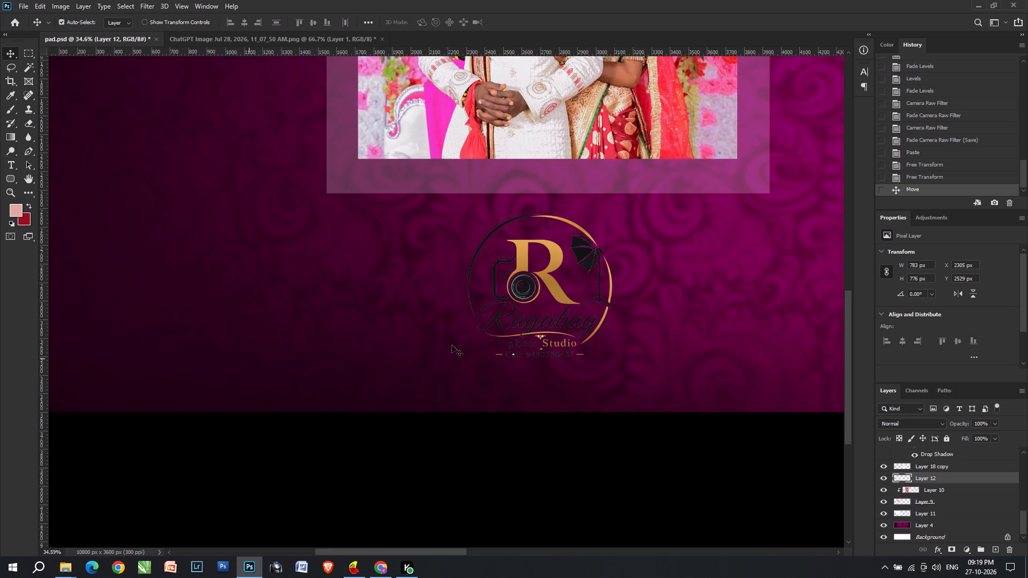
{"action": "scroll", "coordinate": [549, 322], "scroll_direction": "down", "scroll_amount": 10, "text": "alt"}
{"action": "key", "text": "i"}
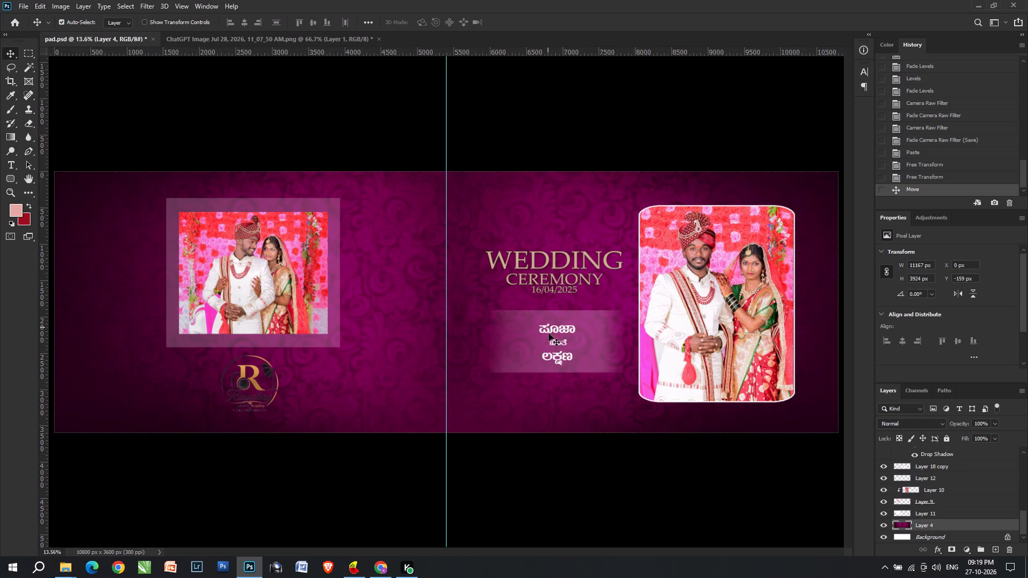
{"action": "left_click", "coordinate": [557, 327]}
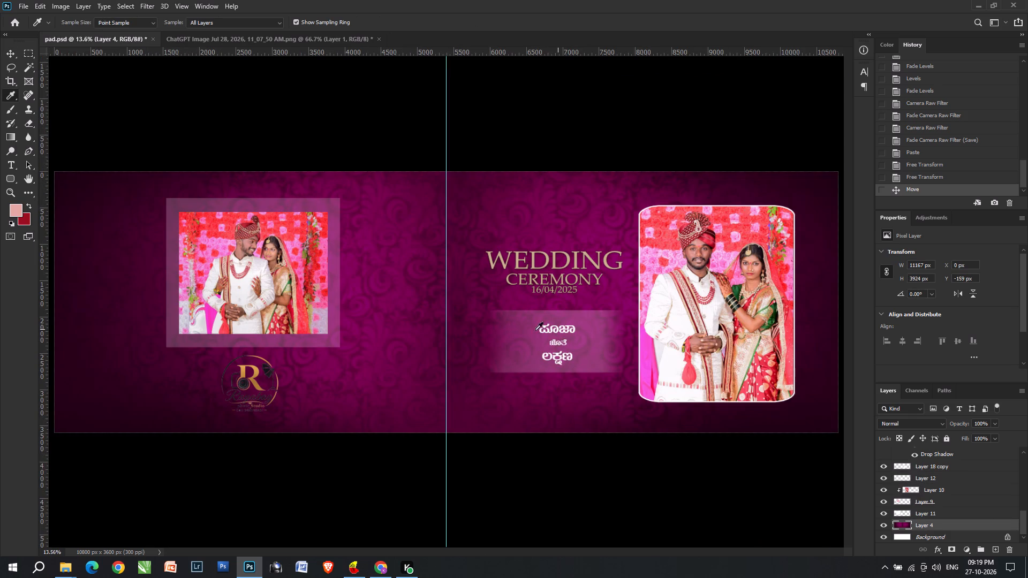
{"action": "scroll", "coordinate": [540, 331], "scroll_direction": "up", "scroll_amount": 16, "text": "alt"}
{"action": "scroll", "coordinate": [580, 340], "scroll_direction": "up", "scroll_amount": 5, "text": "alt"}
{"action": "key", "text": "x"}
{"action": "key", "text": "v"}
{"action": "key", "text": "v"}
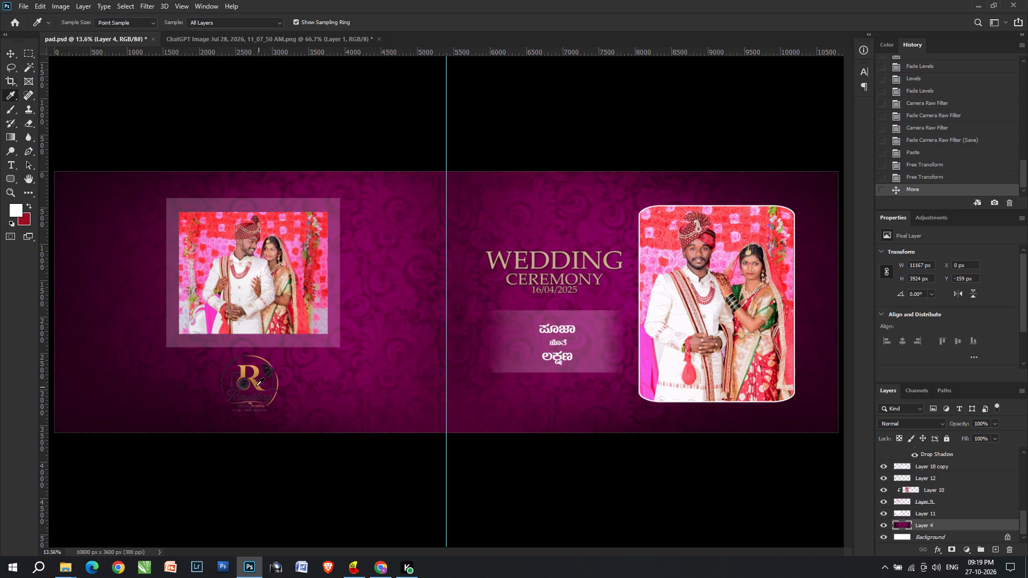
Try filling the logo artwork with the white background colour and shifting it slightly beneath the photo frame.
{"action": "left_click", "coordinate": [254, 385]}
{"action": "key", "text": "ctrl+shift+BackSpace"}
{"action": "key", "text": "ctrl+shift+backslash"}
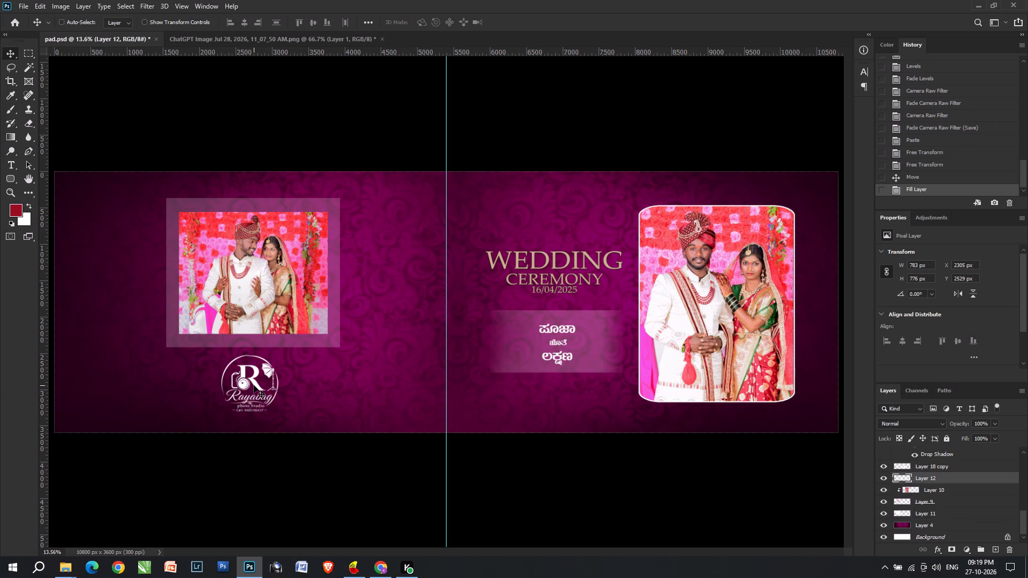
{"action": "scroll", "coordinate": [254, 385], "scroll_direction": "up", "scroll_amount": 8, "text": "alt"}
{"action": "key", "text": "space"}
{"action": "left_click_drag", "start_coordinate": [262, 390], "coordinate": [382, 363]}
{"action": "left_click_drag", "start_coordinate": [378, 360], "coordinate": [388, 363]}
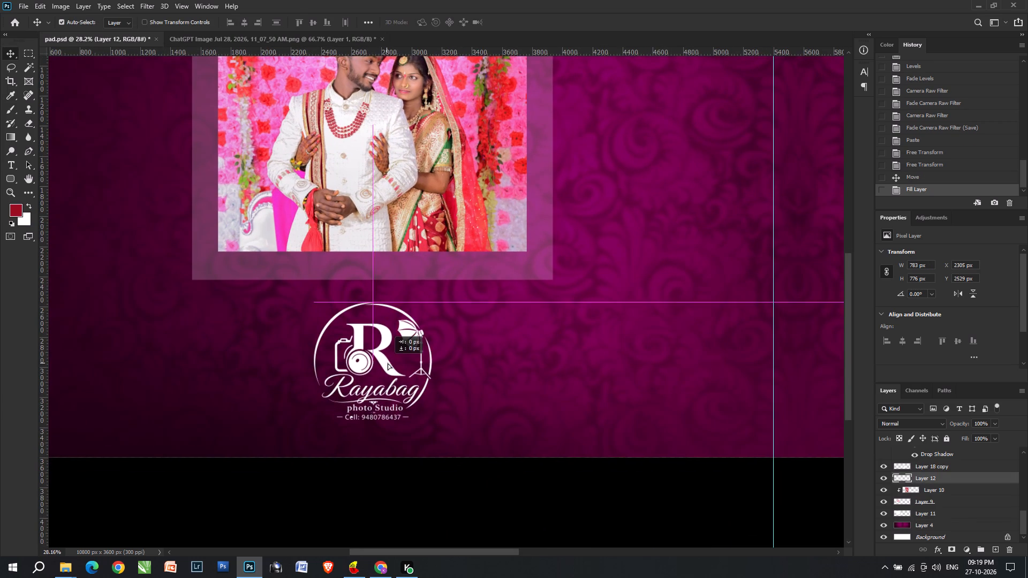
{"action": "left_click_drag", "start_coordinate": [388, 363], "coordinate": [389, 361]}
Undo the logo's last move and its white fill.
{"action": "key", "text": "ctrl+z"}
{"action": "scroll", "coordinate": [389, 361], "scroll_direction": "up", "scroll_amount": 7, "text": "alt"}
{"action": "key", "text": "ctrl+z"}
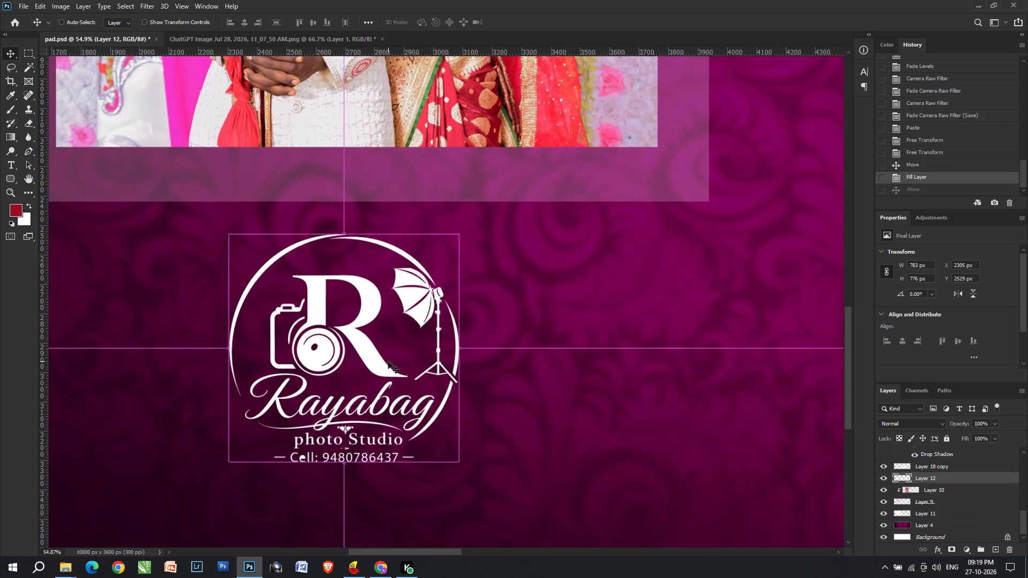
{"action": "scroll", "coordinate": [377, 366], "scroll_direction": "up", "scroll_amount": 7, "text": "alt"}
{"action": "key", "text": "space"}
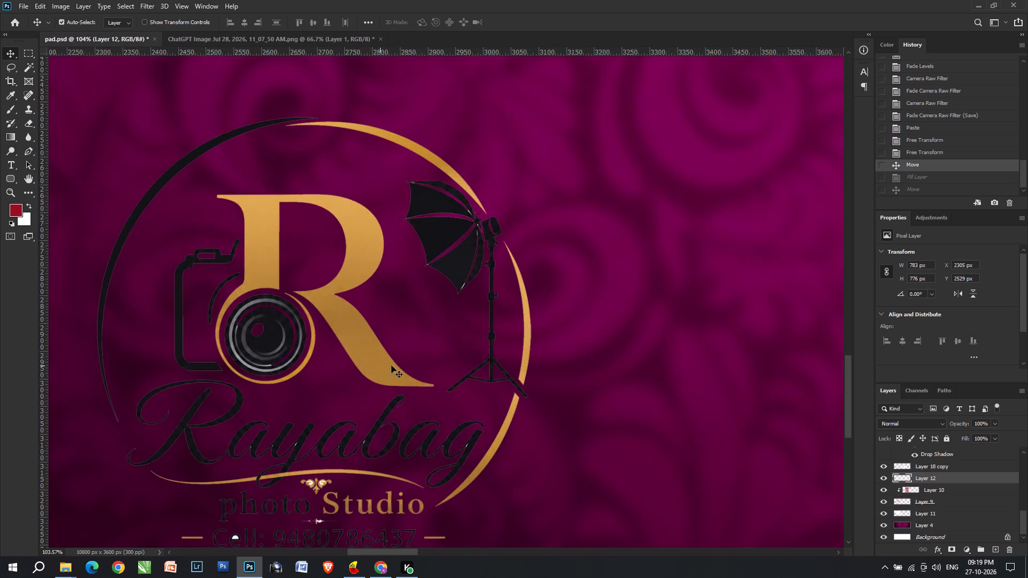
Move the logo to about X 2398 px, Y 2570 px and fill its artwork with the white background colour.
{"action": "scroll", "coordinate": [410, 362], "scroll_direction": "down", "scroll_amount": 10, "text": "alt"}
{"action": "left_click_drag", "start_coordinate": [396, 359], "coordinate": [408, 371]}
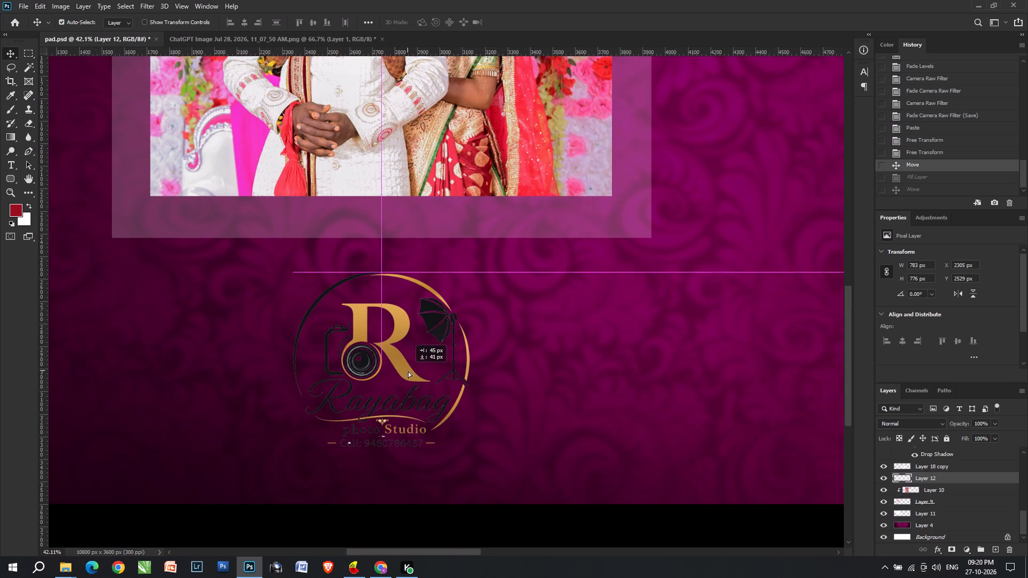
{"action": "left_click_drag", "start_coordinate": [408, 371], "coordinate": [417, 371]}
{"action": "key", "text": "ctrl+shift+BackSpace"}
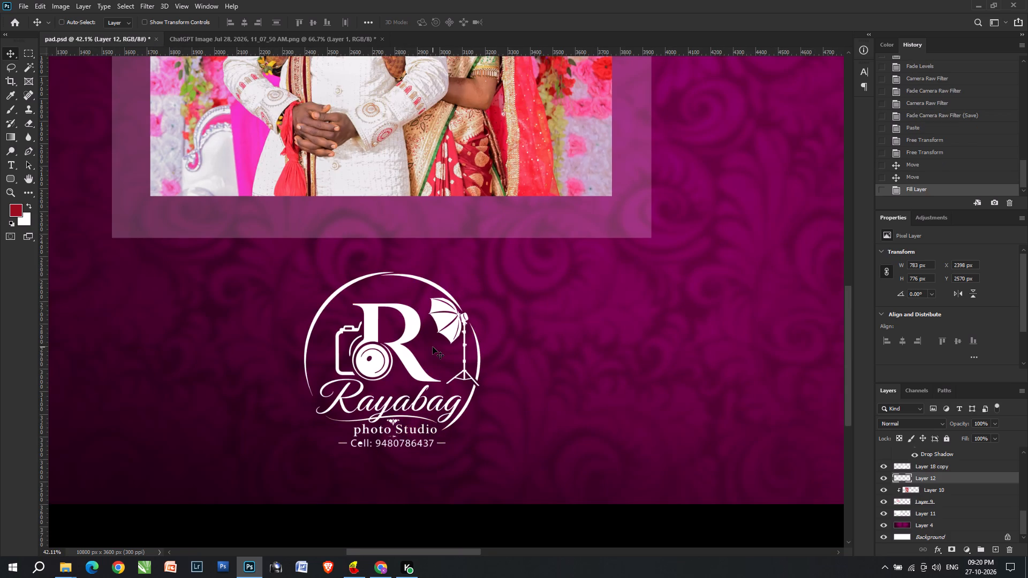
Nudge the white logo slightly left to about X 2383 px, Y 2570 px.
{"action": "scroll", "coordinate": [434, 347], "scroll_direction": "down", "scroll_amount": 2, "text": "alt"}
{"action": "key", "text": "Down"}
{"action": "key", "text": "Left"}
{"action": "key", "text": "Down"}
{"action": "key", "text": "Left"}
{"action": "key", "text": "Down"}
{"action": "key", "text": "Left"}
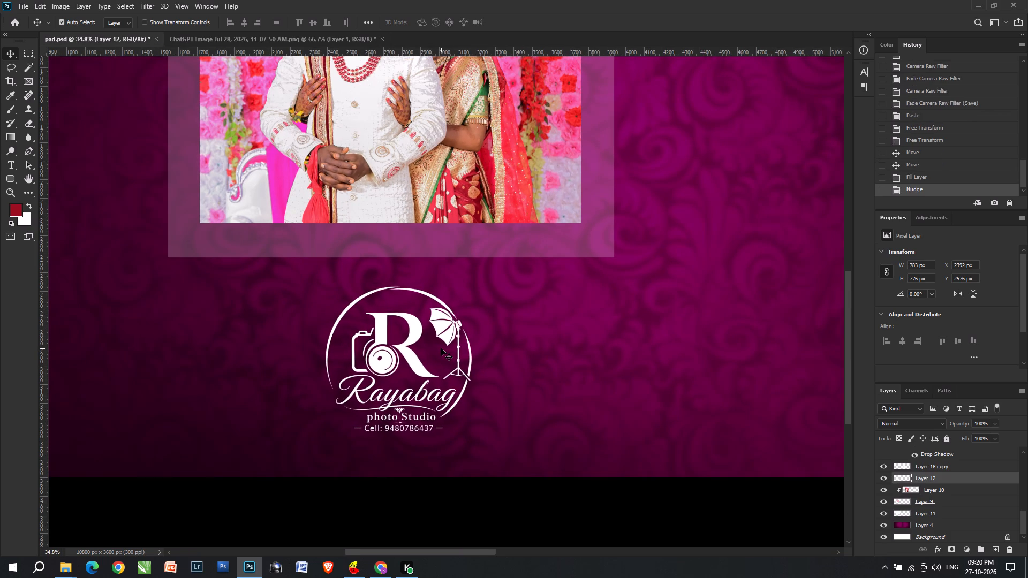
{"action": "key", "text": "Left"}
{"action": "key", "text": "Up"}
{"action": "key", "text": "Left"}
{"action": "key", "text": "Up"}
Enlarge the white logo to 103.49%, about 810 px wide.
{"action": "scroll", "coordinate": [462, 320], "scroll_direction": "down", "scroll_amount": 7, "text": "alt"}
{"action": "key", "text": "ctrl+t"}
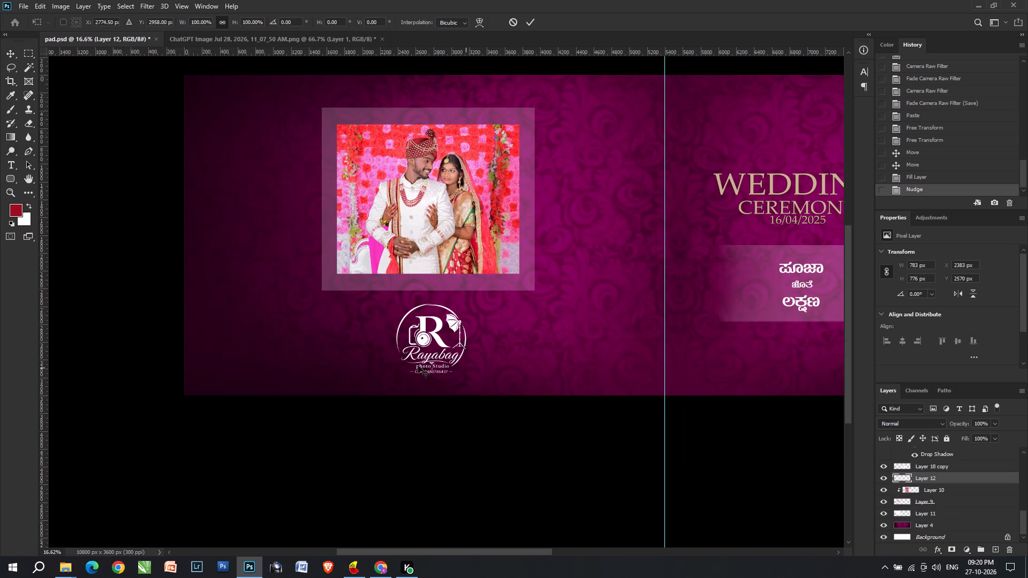
{"action": "left_click_drag", "start_coordinate": [399, 375], "coordinate": [394, 375]}
{"action": "key", "text": "Return"}
Reposition the white logo beneath the left-hand couple photo at about X 2337 px, Y 2573 px.
{"action": "key", "text": "Up"}
{"action": "key", "text": "Up"}
{"action": "key", "text": "Left"}
{"action": "key", "text": "Up"}
{"action": "key", "text": "Left"}
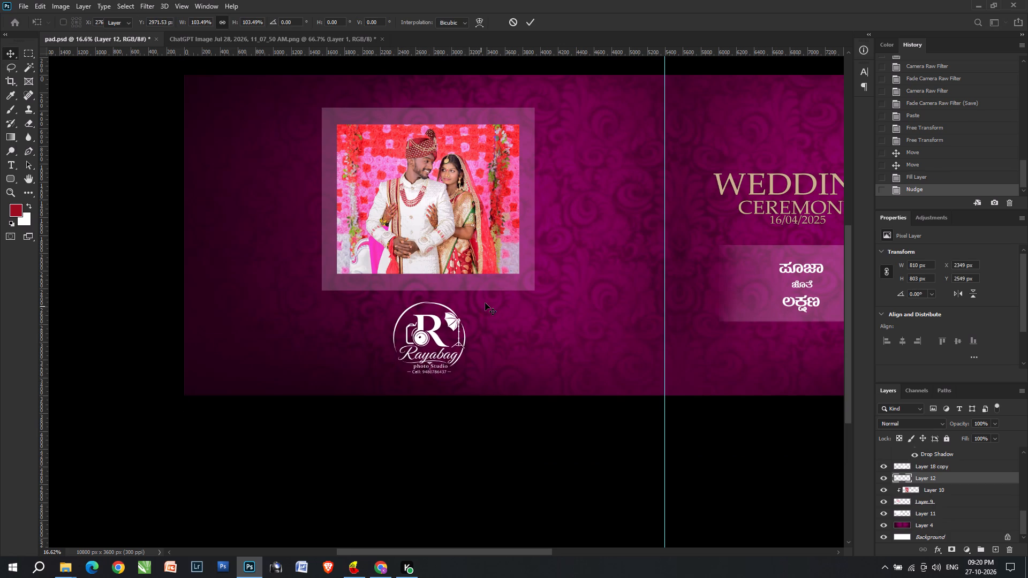
{"action": "key", "text": "Down"}
{"action": "key", "text": "Left"}
{"action": "key", "text": "Left"}
{"action": "key", "text": "Down"}
{"action": "key", "text": "Down"}
{"action": "key", "text": "Left"}
{"action": "key", "text": "Left"}
{"action": "key", "text": "Down"}
{"action": "left_click", "coordinate": [436, 341]}
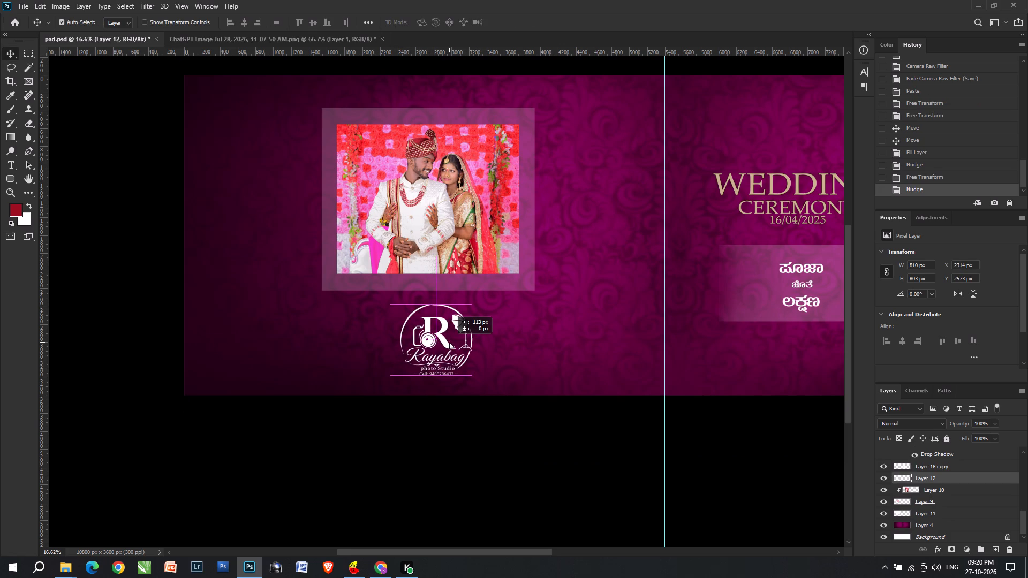
Hide the rulers and shrink the white logo to 88.63%, about 718 px wide.
{"action": "key", "text": "ctrl+r"}
{"action": "key", "text": "ctrl+t"}
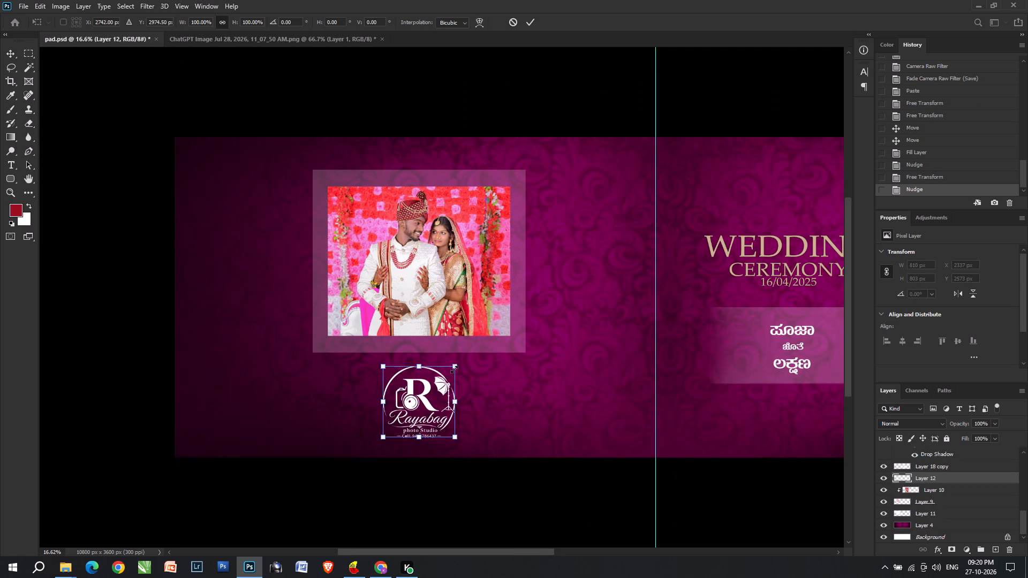
{"action": "left_click_drag", "start_coordinate": [421, 361], "coordinate": [424, 369]}
{"action": "key", "text": "Return"}
Nudge the reduced logo up to about X 2411 px, Y 2614 px.
{"action": "key", "text": "Up"}
{"action": "key", "text": "Right"}
{"action": "key", "text": "Up"}
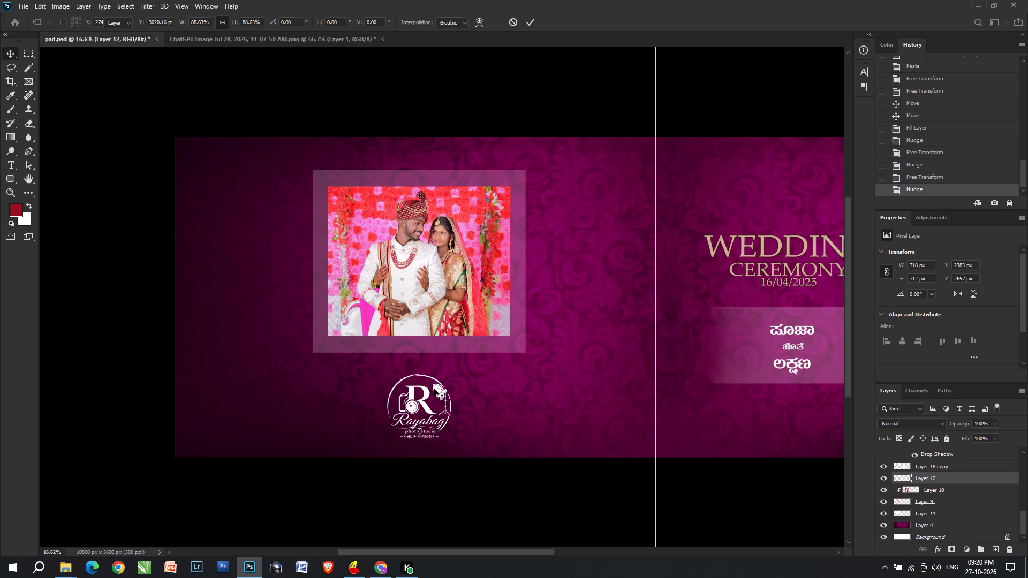
{"action": "key", "text": "Right"}
{"action": "key", "text": "Up"}
{"action": "key", "text": "Right"}
{"action": "key", "text": "Up"}
{"action": "key", "text": "Right"}
{"action": "key", "text": "Up"}
{"action": "key", "text": "Right"}
{"action": "key", "text": "Up"}
{"action": "key", "text": "Right"}
{"action": "key", "text": "Up"}
{"action": "key", "text": "Left"}
{"action": "key", "text": "Down"}
{"action": "key", "text": "Left"}
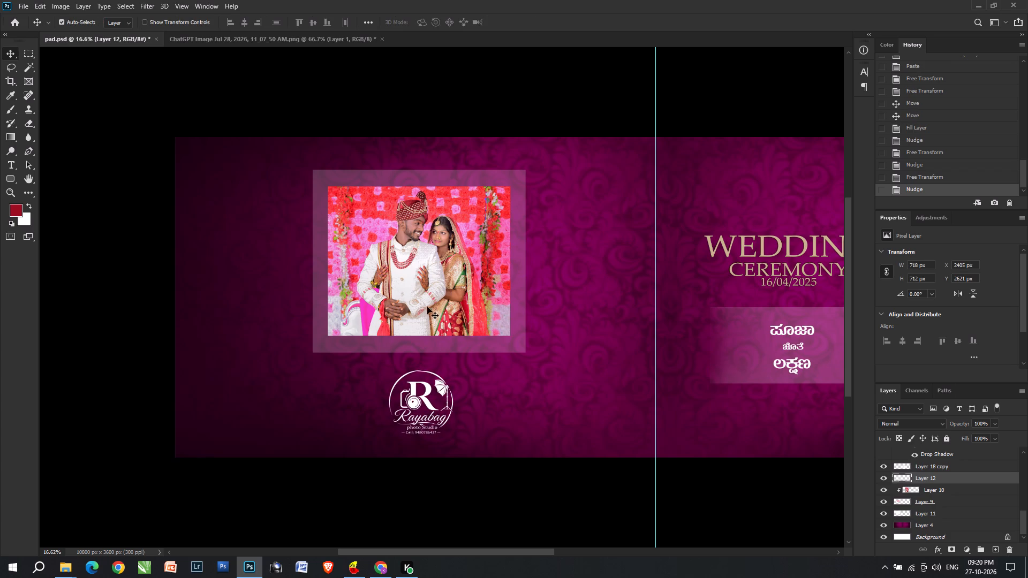
{"action": "key", "text": "Right"}
{"action": "key", "text": "Up"}
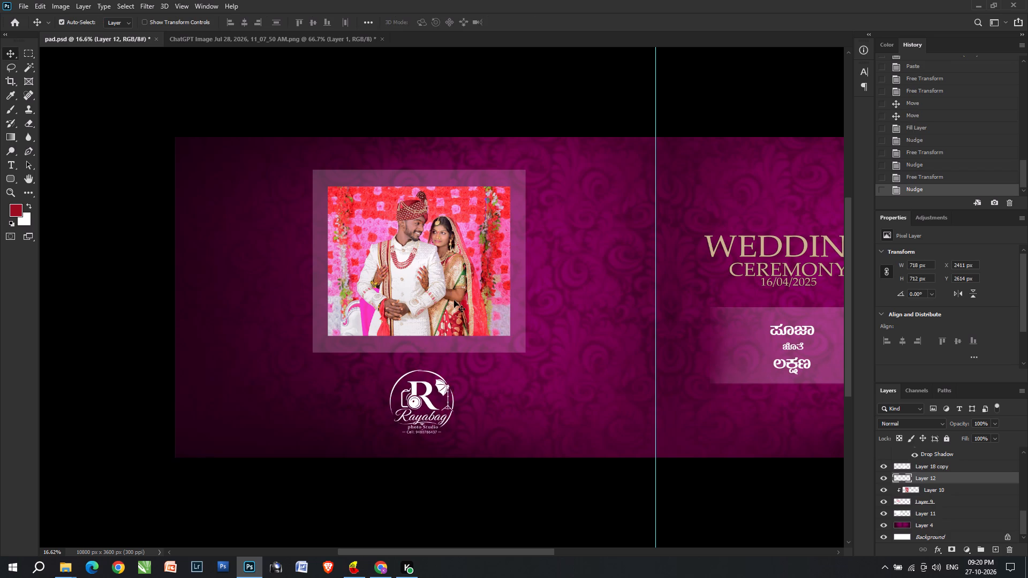
Move the left-hand couple photo together with its translucent frame slightly down towards the logo.
{"action": "left_click", "coordinate": [447, 291]}
{"action": "left_click", "coordinate": [477, 348], "text": "shift"}
{"action": "right_click", "coordinate": [447, 286], "text": "shift"}
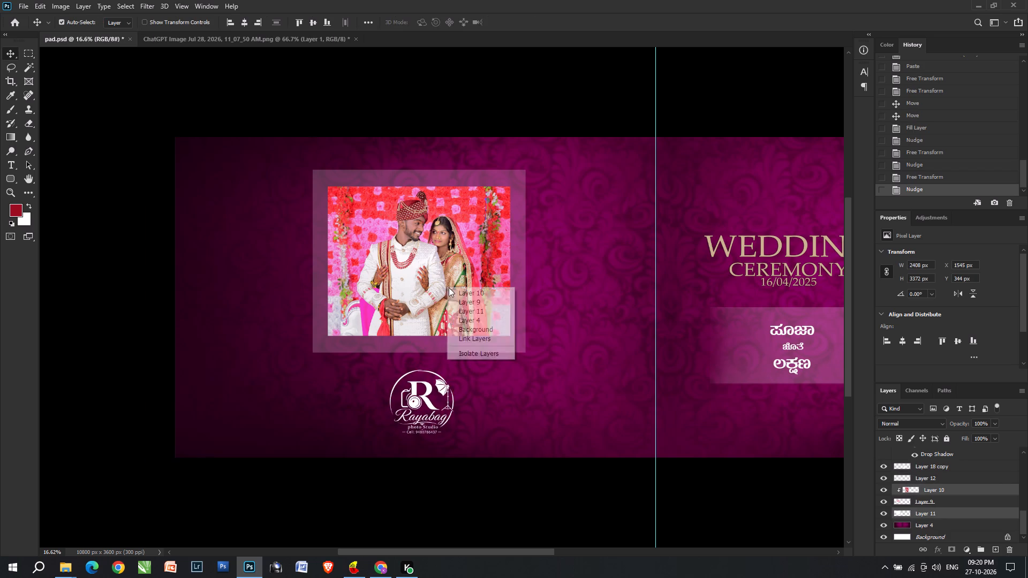
{"action": "left_click", "coordinate": [468, 299], "text": "shift"}
{"action": "left_click", "coordinate": [468, 299], "text": "shift"}
{"action": "left_click_drag", "start_coordinate": [467, 294], "coordinate": [467, 304], "text": "shift"}
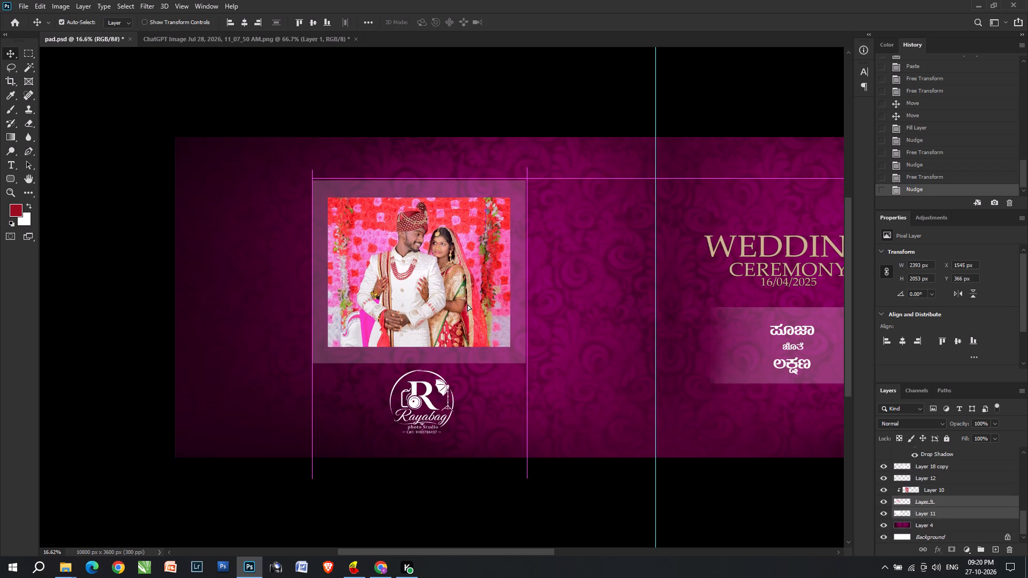
Shrink the white studio logo further, to about 668 px wide.
{"action": "left_click", "coordinate": [426, 398]}
{"action": "key", "text": "ctrl+t"}
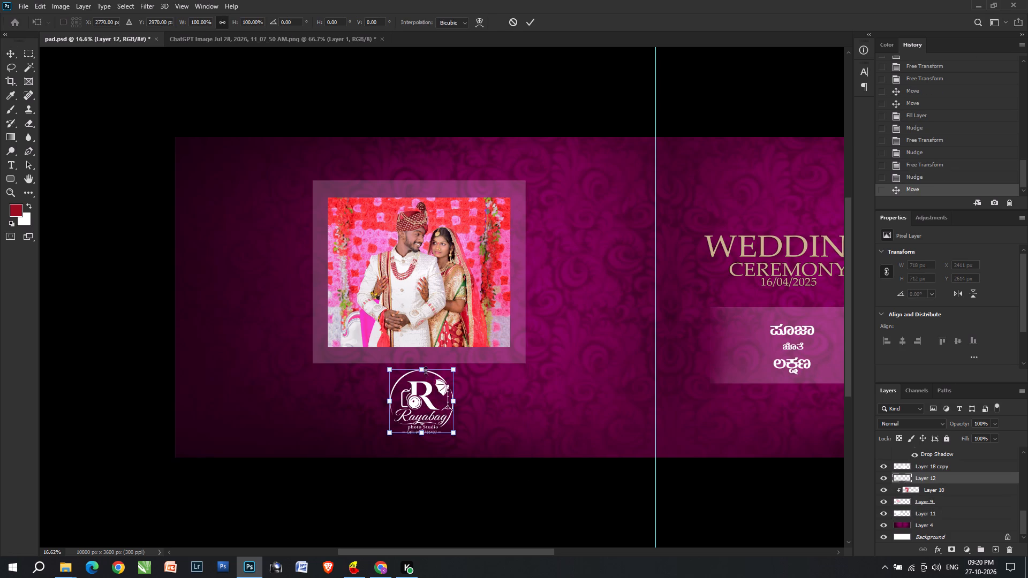
{"action": "left_click_drag", "start_coordinate": [425, 368], "coordinate": [425, 372]}
{"action": "key", "text": "Return"}
Move the logo down and slightly left, to about X 2426 px, Y 2692 px.
{"action": "scroll", "coordinate": [425, 413], "scroll_direction": "up", "scroll_amount": 4, "text": "alt"}
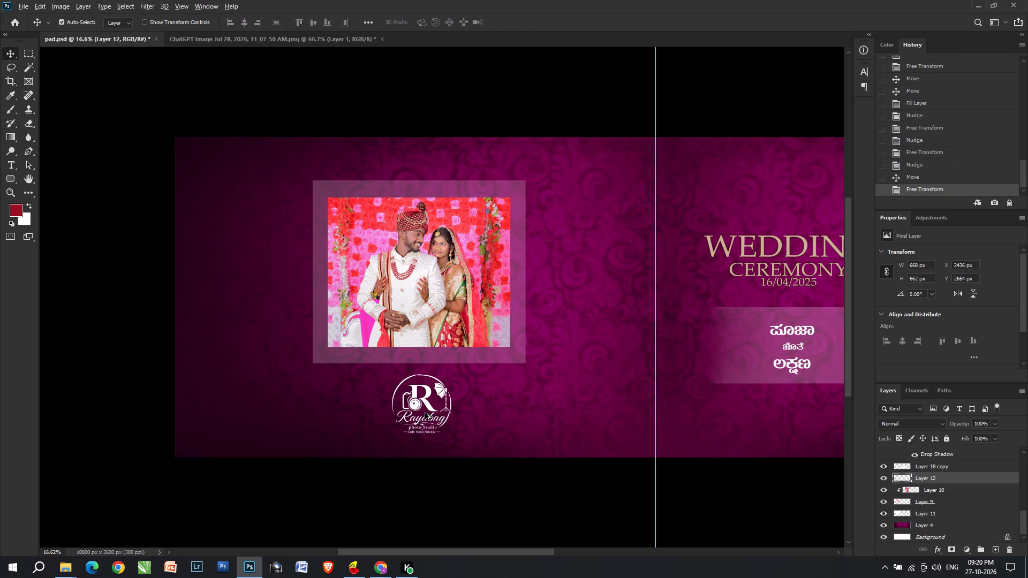
{"action": "scroll", "coordinate": [425, 413], "scroll_direction": "up", "scroll_amount": 10, "text": "alt"}
{"action": "left_click_drag", "start_coordinate": [441, 394], "coordinate": [443, 401]}
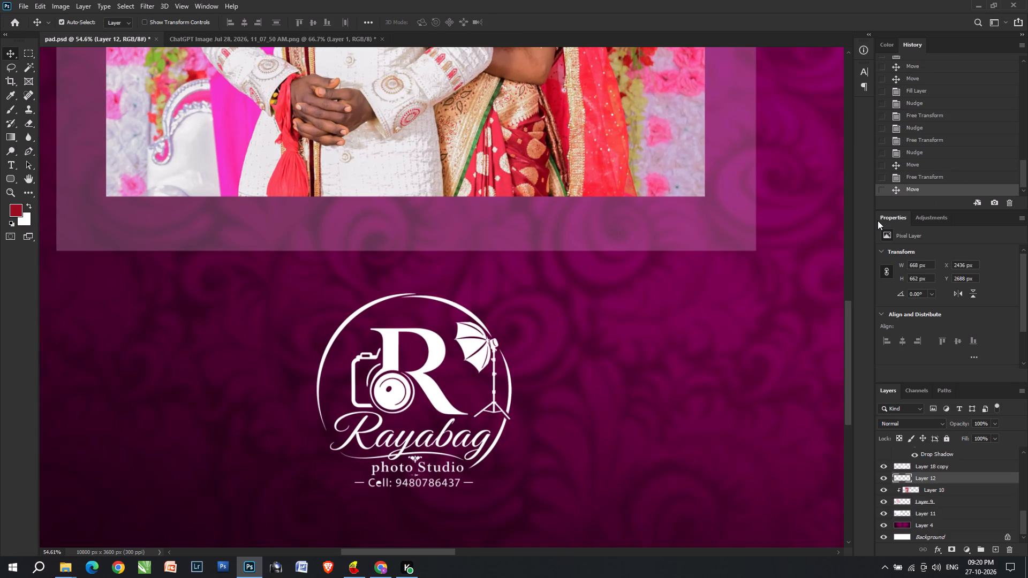
{"action": "scroll", "coordinate": [418, 382], "scroll_direction": "up", "scroll_amount": 5, "text": "alt"}
{"action": "scroll", "coordinate": [447, 368], "scroll_direction": "down", "scroll_amount": 9, "text": "alt"}
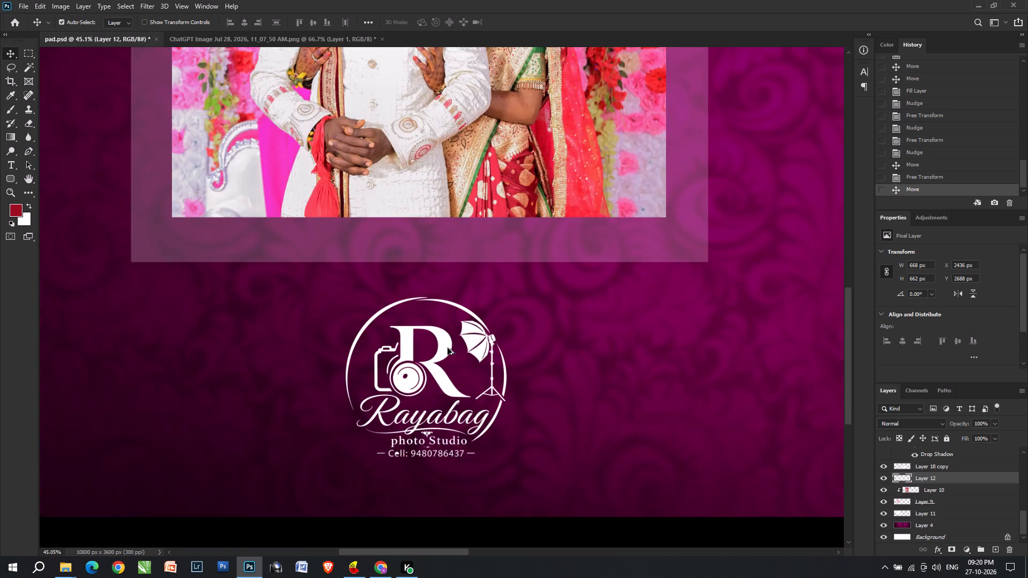
{"action": "scroll", "coordinate": [448, 348], "scroll_direction": "down", "scroll_amount": 7, "text": "alt"}
{"action": "key", "text": "Left"}
{"action": "key", "text": "Left"}
{"action": "key", "text": "Down"}
{"action": "scroll", "coordinate": [444, 364], "scroll_direction": "up", "scroll_amount": 3, "text": "alt"}
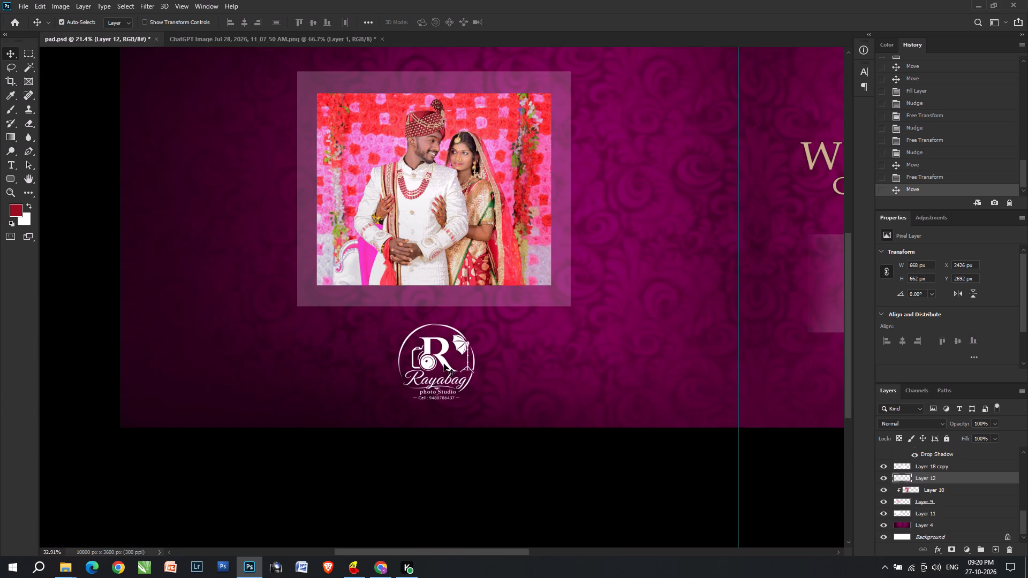
{"action": "scroll", "coordinate": [444, 364], "scroll_direction": "up", "scroll_amount": 14, "text": "alt"}
{"action": "scroll", "coordinate": [437, 382], "scroll_direction": "down", "scroll_amount": 5, "text": "alt"}
{"action": "scroll", "coordinate": [441, 382], "scroll_direction": "up", "scroll_amount": 2, "text": "alt"}
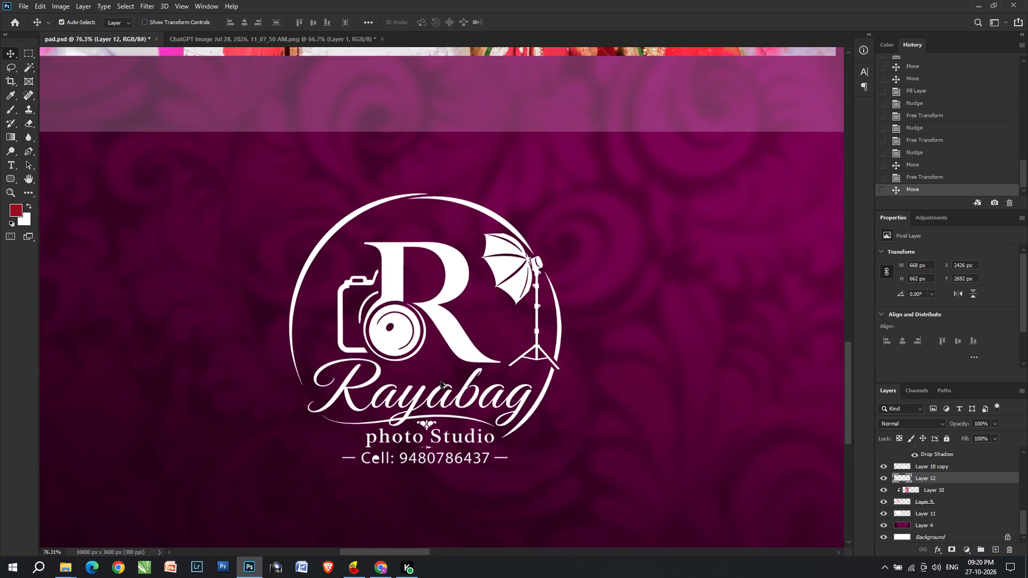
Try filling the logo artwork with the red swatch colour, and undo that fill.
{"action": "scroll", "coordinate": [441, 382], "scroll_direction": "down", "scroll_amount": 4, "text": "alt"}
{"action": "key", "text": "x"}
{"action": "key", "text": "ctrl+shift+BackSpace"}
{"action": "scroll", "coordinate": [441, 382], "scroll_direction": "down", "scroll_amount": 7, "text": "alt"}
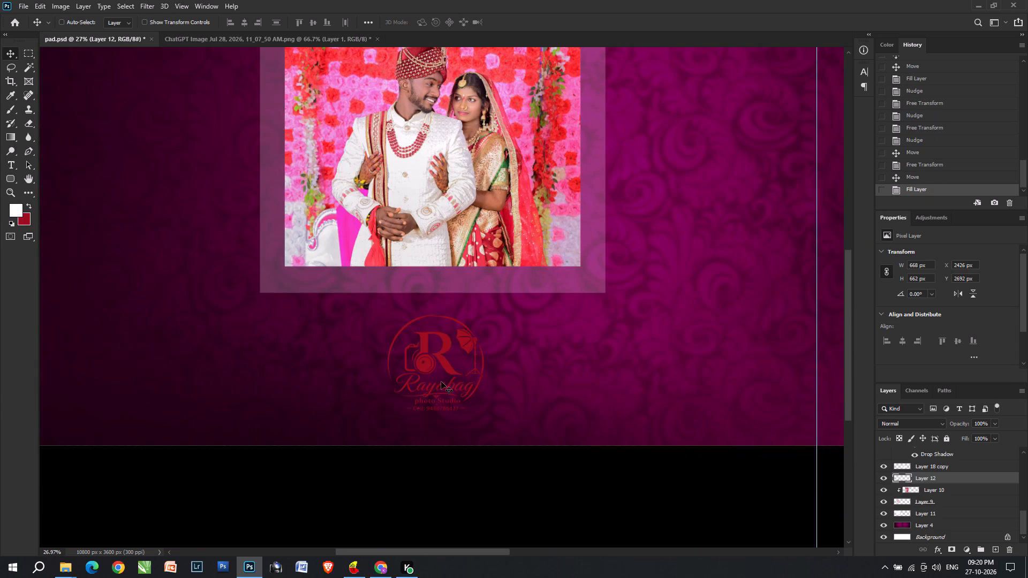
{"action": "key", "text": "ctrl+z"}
Sample the beige of the WEDDING title and fill the logo artwork with it as the background colour.
{"action": "key", "text": "space"}
{"action": "key", "text": "space"}
{"action": "key", "text": "space"}
{"action": "key", "text": "space"}
{"action": "key", "text": "space"}
{"action": "key", "text": "space"}
{"action": "key", "text": "space"}
{"action": "left_click_drag", "start_coordinate": [611, 309], "coordinate": [308, 317]}
{"action": "scroll", "coordinate": [748, 232], "scroll_direction": "up", "scroll_amount": 2}
{"action": "key", "text": "i"}
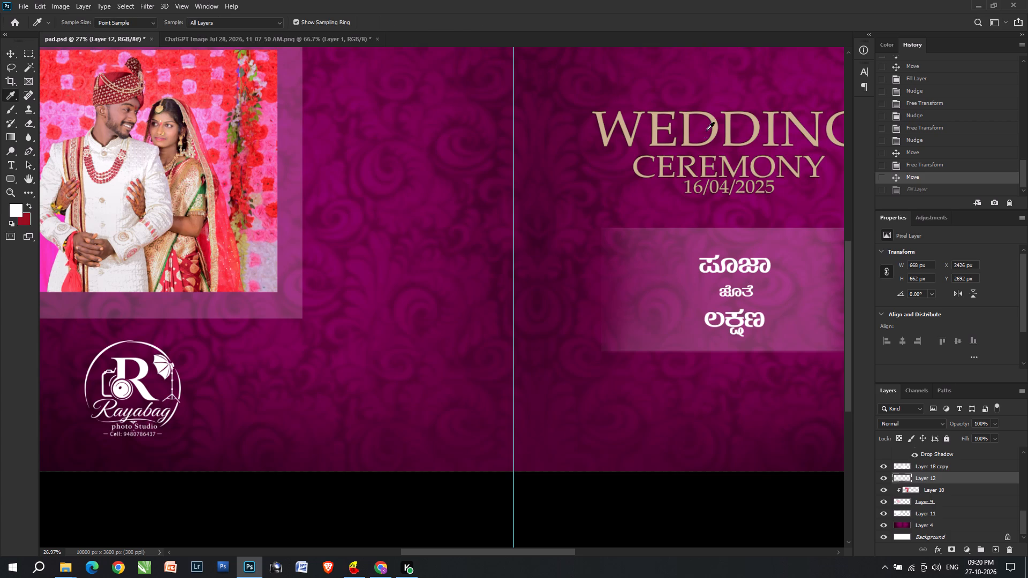
{"action": "left_click_drag", "start_coordinate": [711, 134], "coordinate": [716, 135]}
{"action": "key", "text": "x"}
{"action": "key", "text": "ctrl+shift+BackSpace"}
{"action": "key", "text": "v"}
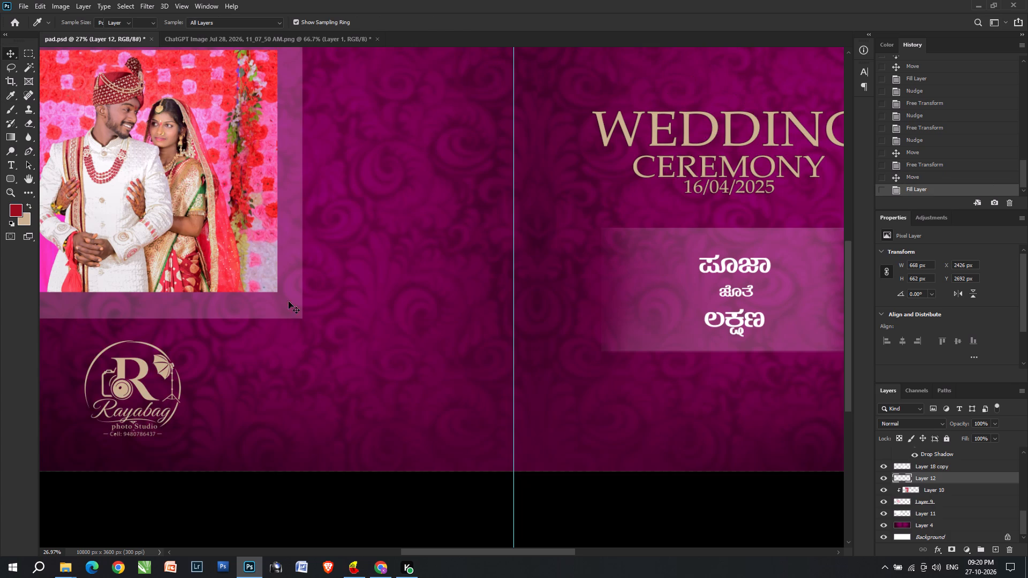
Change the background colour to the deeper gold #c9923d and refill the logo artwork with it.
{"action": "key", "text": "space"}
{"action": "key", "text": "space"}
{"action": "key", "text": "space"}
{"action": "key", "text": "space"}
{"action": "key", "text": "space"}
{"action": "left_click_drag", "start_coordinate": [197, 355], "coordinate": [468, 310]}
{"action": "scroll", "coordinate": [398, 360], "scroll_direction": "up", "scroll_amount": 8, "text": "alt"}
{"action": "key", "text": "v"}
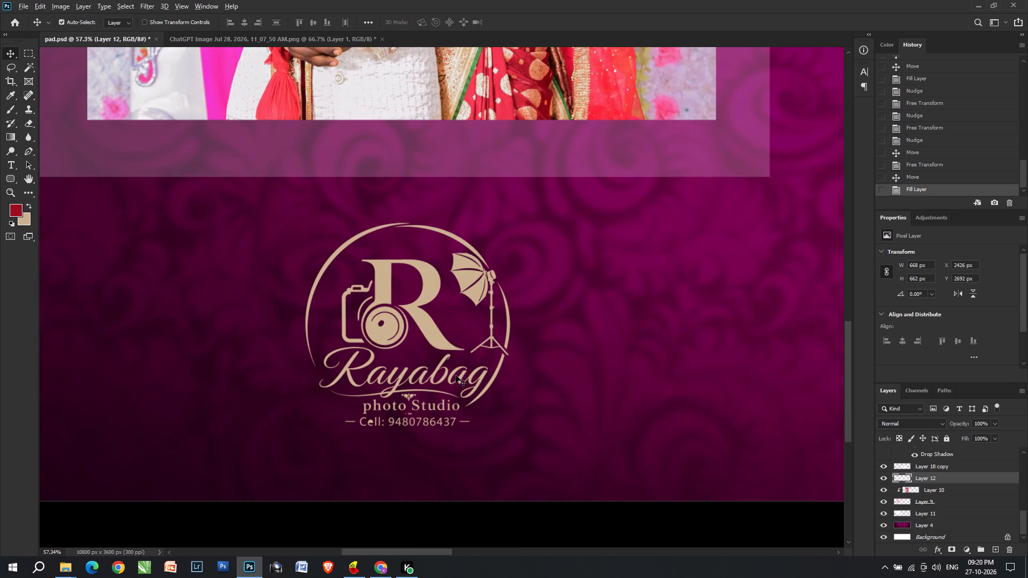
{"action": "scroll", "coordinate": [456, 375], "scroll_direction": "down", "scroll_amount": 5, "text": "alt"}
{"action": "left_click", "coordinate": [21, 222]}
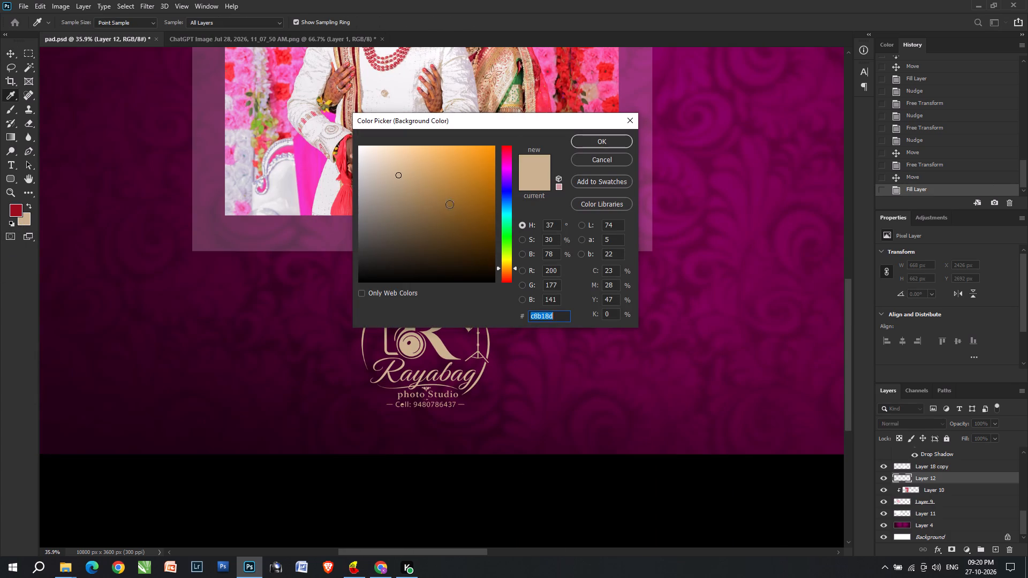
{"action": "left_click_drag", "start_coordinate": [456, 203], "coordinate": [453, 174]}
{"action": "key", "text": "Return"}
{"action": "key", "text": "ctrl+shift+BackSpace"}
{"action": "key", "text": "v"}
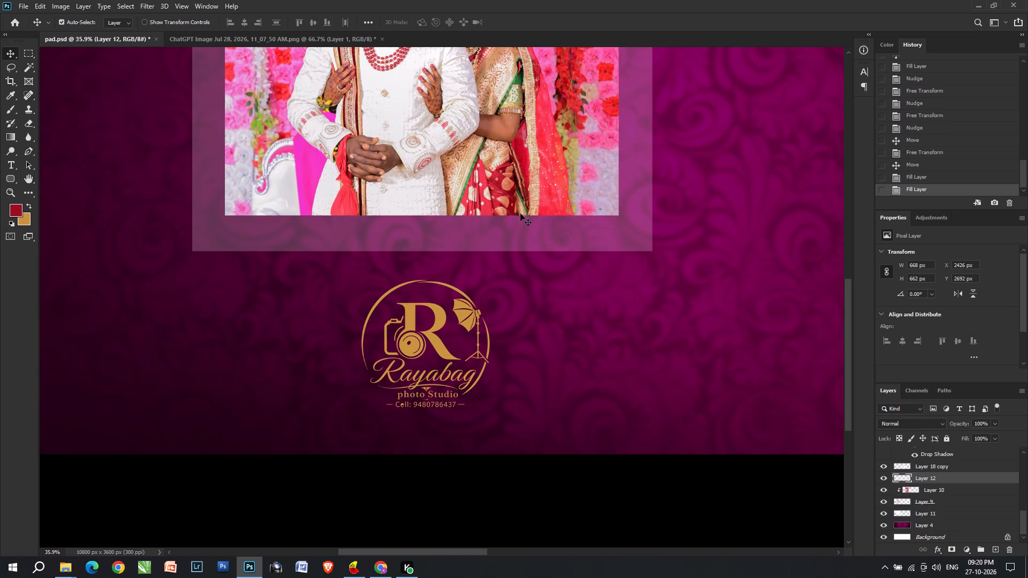
Pick a lighter gold of the same hue as the background colour and refill the logo artwork with it.
{"action": "left_click", "coordinate": [27, 218]}
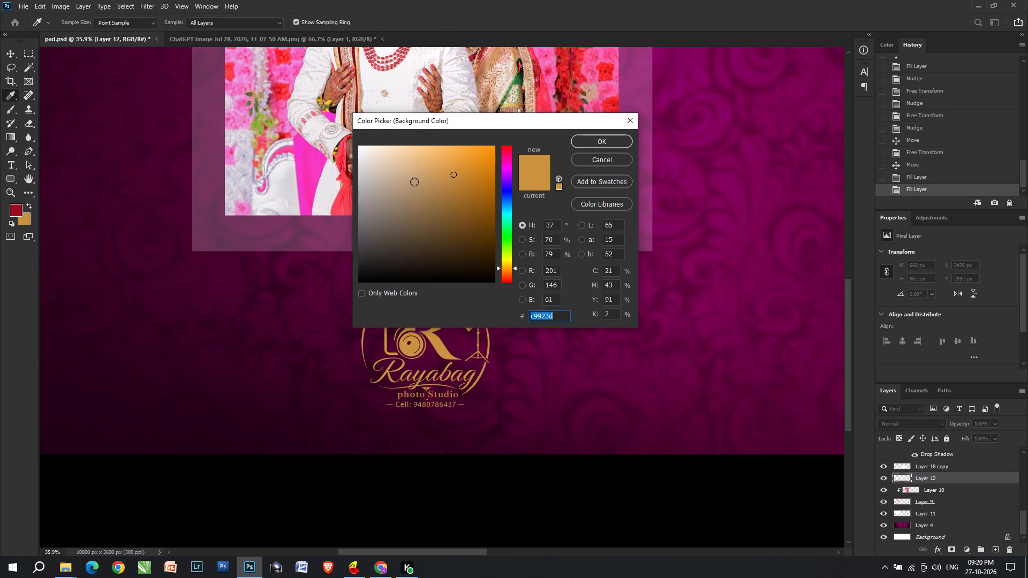
{"action": "left_click_drag", "start_coordinate": [401, 174], "coordinate": [432, 166]}
{"action": "key", "text": "Return"}
{"action": "key", "text": "ctrl+shift+BackSpace"}
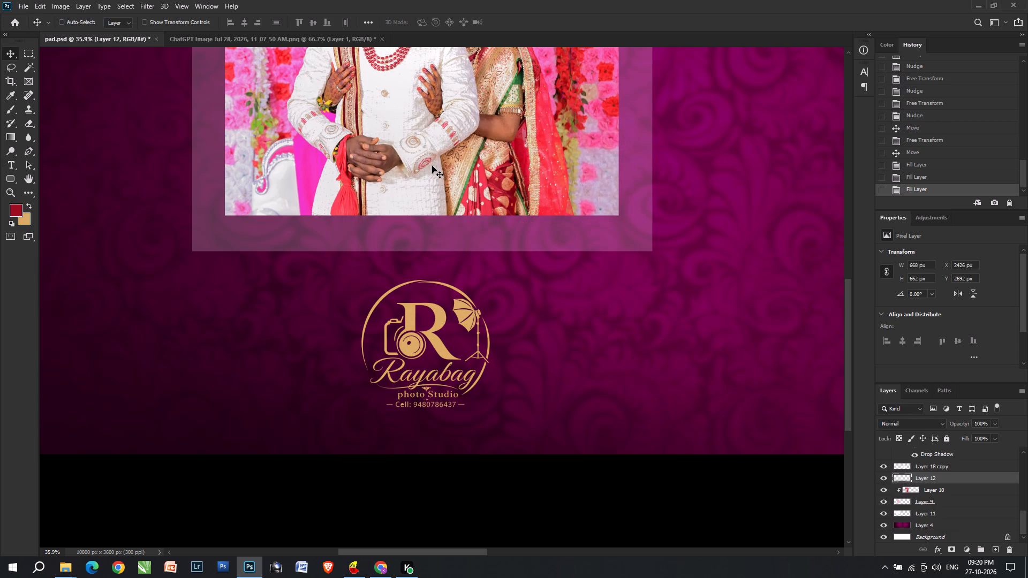
Move the gold logo up closer to the left-hand photo frame, at about X 2425 px, Y 2626 px.
{"action": "scroll", "coordinate": [507, 348], "scroll_direction": "down", "scroll_amount": 10, "text": "alt"}
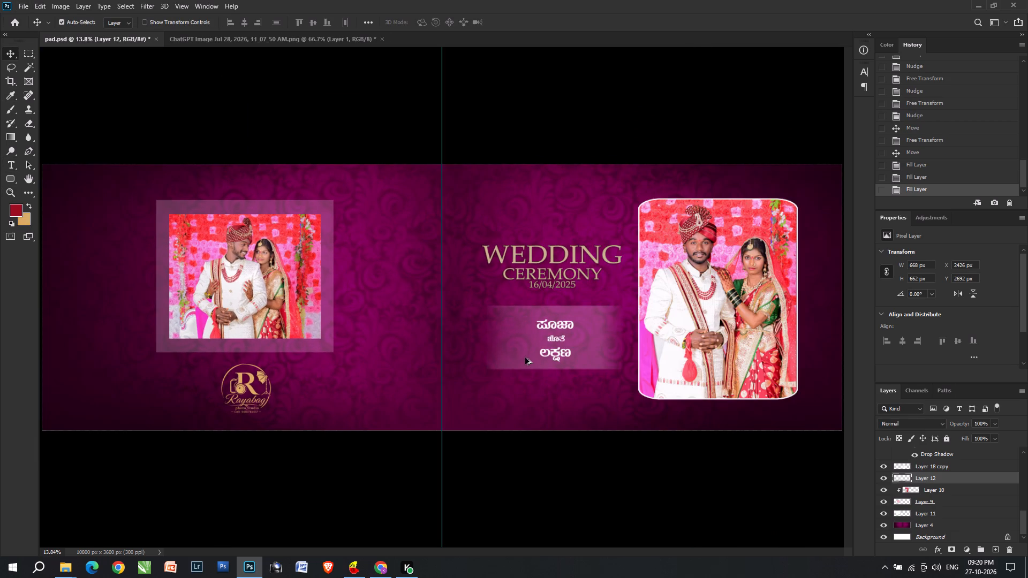
{"action": "scroll", "coordinate": [200, 413], "scroll_direction": "up", "scroll_amount": 10, "text": "alt"}
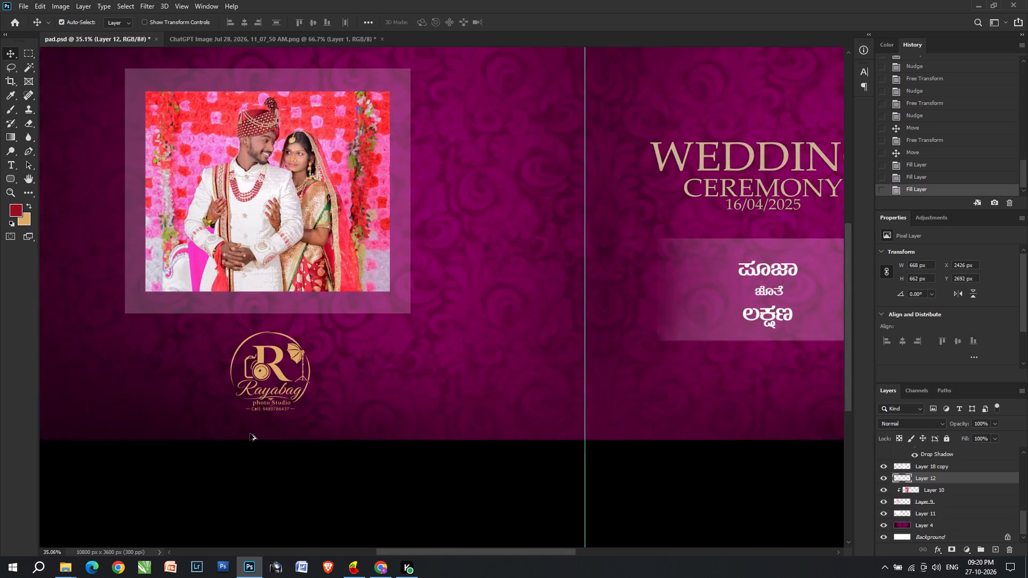
{"action": "scroll", "coordinate": [250, 433], "scroll_direction": "up", "scroll_amount": 4, "text": "alt"}
{"action": "scroll", "coordinate": [304, 378], "scroll_direction": "up", "scroll_amount": 3, "text": "alt"}
{"action": "scroll", "coordinate": [327, 389], "scroll_direction": "down", "scroll_amount": 6, "text": "alt"}
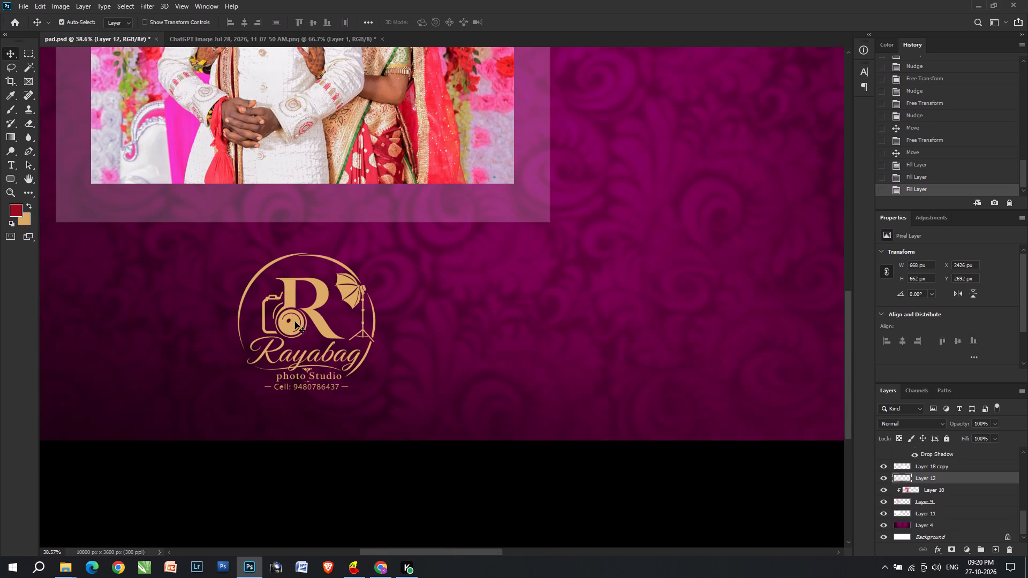
{"action": "left_click_drag", "start_coordinate": [295, 323], "coordinate": [302, 305]}
{"action": "scroll", "coordinate": [337, 328], "scroll_direction": "down", "scroll_amount": 12, "text": "alt"}
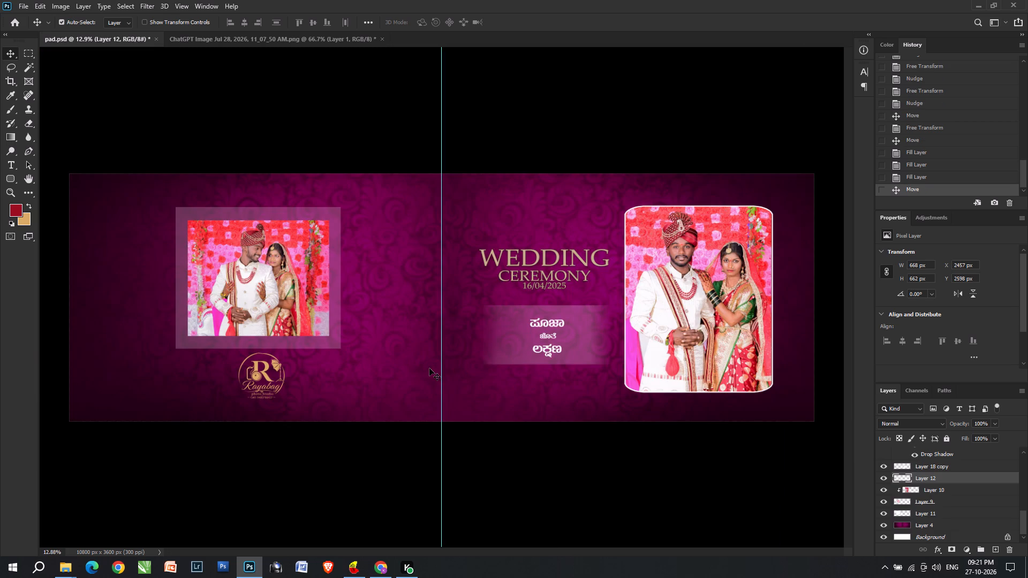
{"action": "key", "text": "Left"}
{"action": "key", "text": "Down"}
{"action": "key", "text": "Left"}
{"action": "key", "text": "Down"}
{"action": "key", "text": "Left"}
{"action": "key", "text": "Down"}
{"action": "key", "text": "Left"}
{"action": "key", "text": "Down"}
Save the pad.psd cover.
{"action": "key", "text": "ctrl+s"}
{"action": "key", "text": "ctrl+s"}
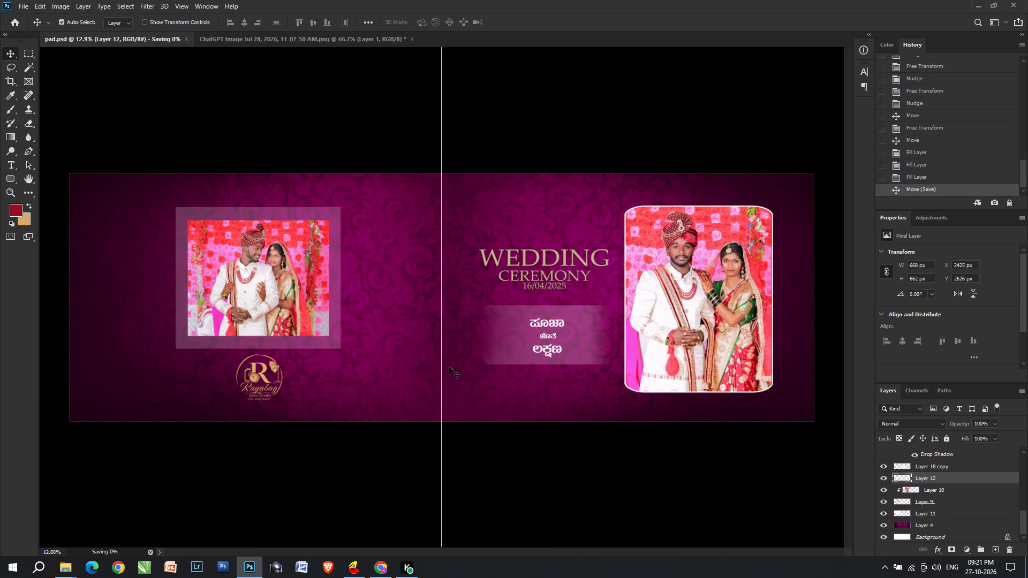
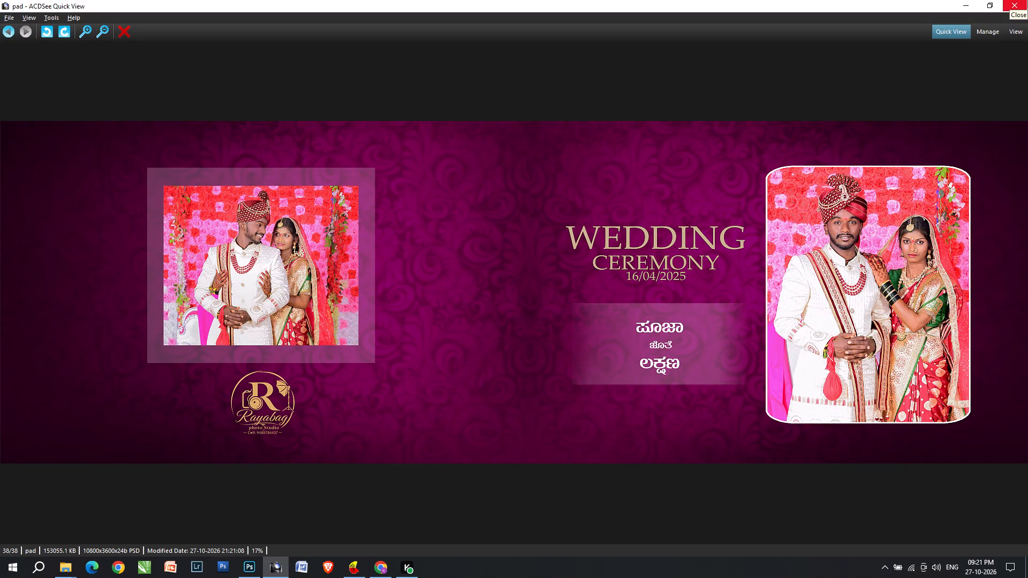
Close the cover preview, return to pad.psd in Photoshop and merge all its visible layers into one.
{"action": "left_click", "coordinate": [1027, 0]}
{"action": "key", "text": "alt+Tab"}
{"action": "key", "text": "alt+Tab"}
{"action": "key", "text": "alt+Tab"}
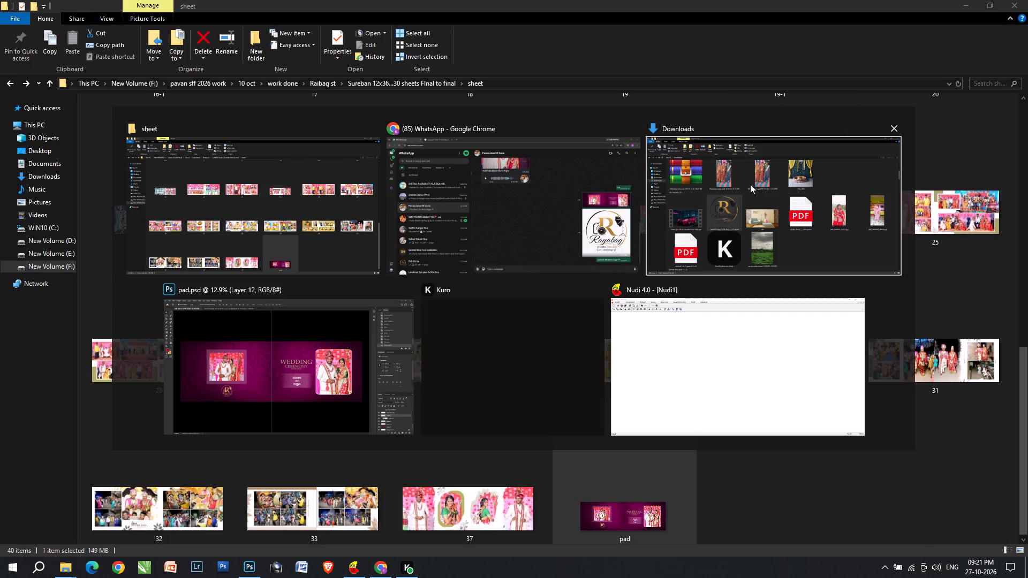
{"action": "key", "text": "ctrl+shift+e"}
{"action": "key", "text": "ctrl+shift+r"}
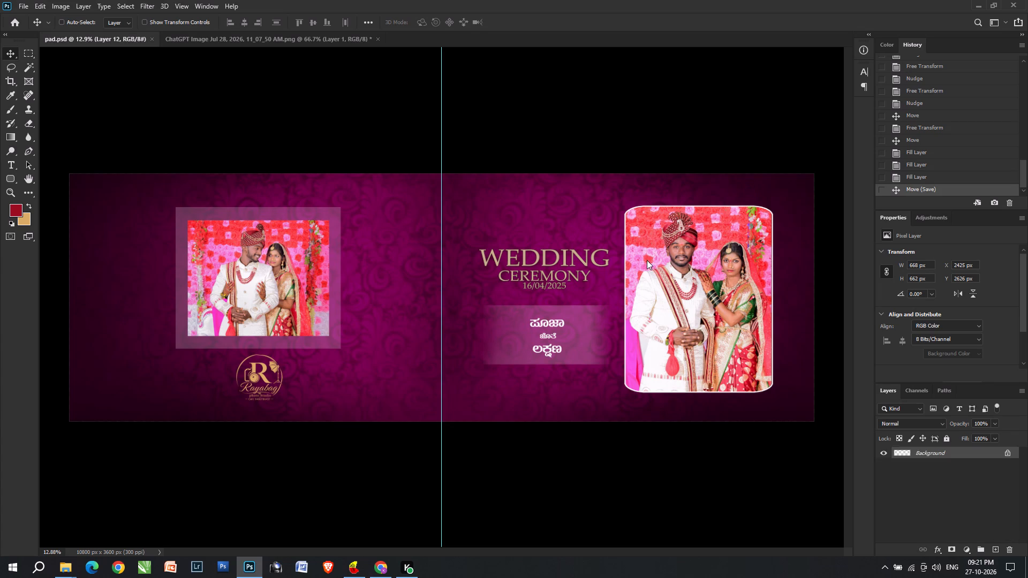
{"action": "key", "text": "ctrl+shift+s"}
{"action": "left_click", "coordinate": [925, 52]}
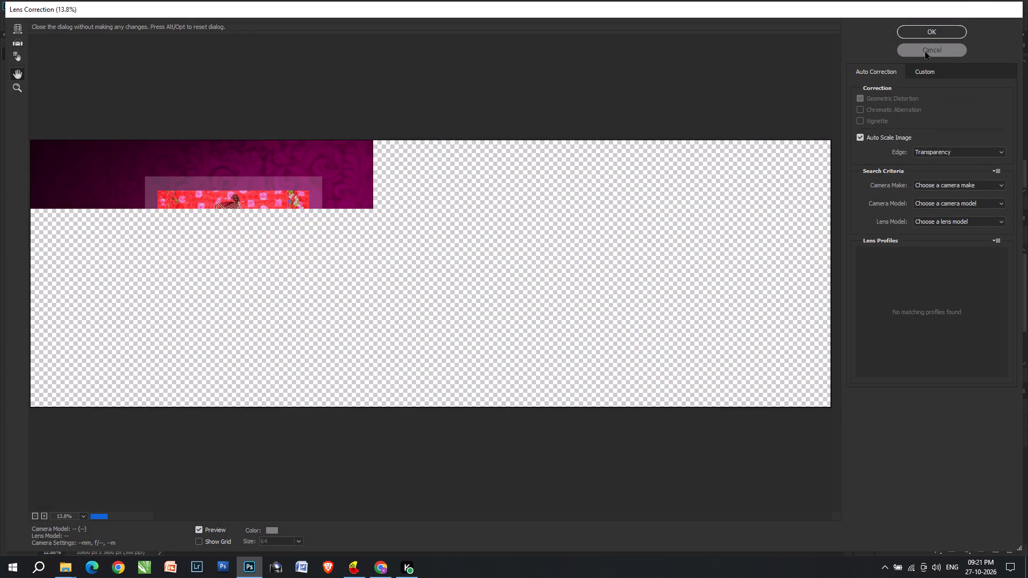
Save the merged cover as a JPEG named pad in the sheet folder's JPEG subfolder, at quality 12 (Maximum), Baseline Standard.
{"action": "key", "text": "ctrl+shift+s"}
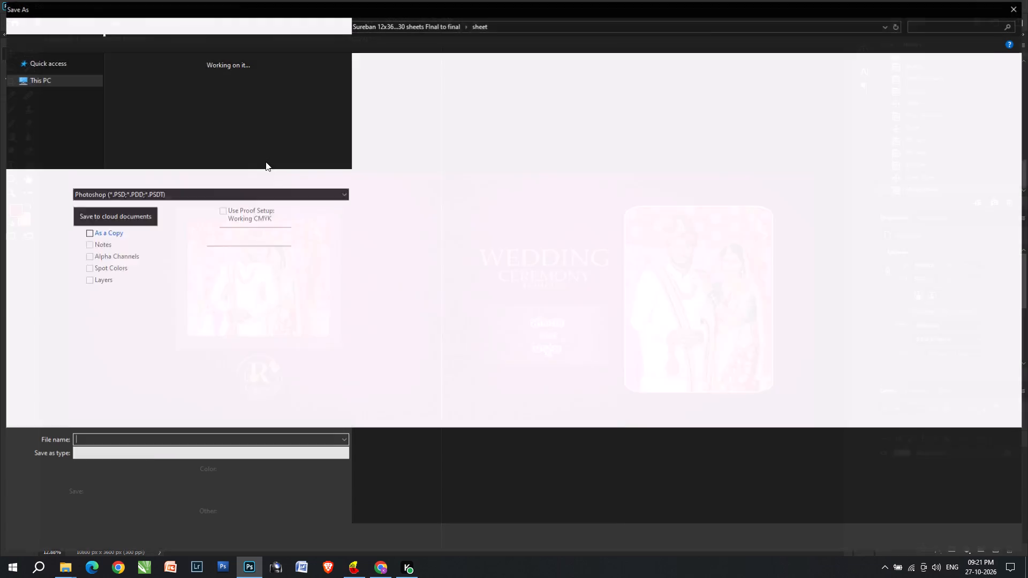
{"action": "double_click", "coordinate": [128, 103]}
{"action": "key", "text": "Tab"}
{"action": "key", "text": "Tab"}
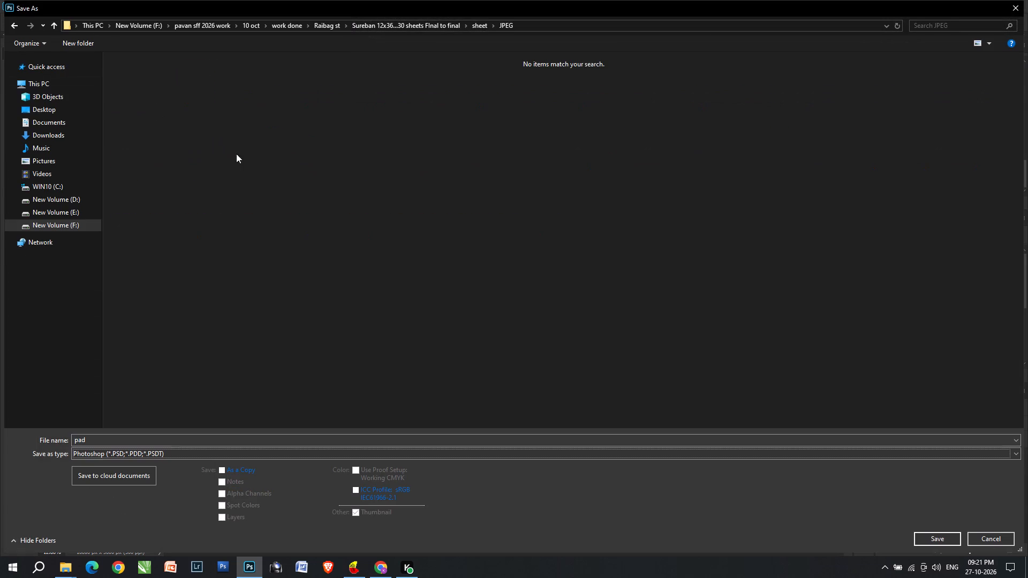
{"action": "key", "text": "j"}
{"action": "key", "text": "Return"}
{"action": "key", "text": "Return"}
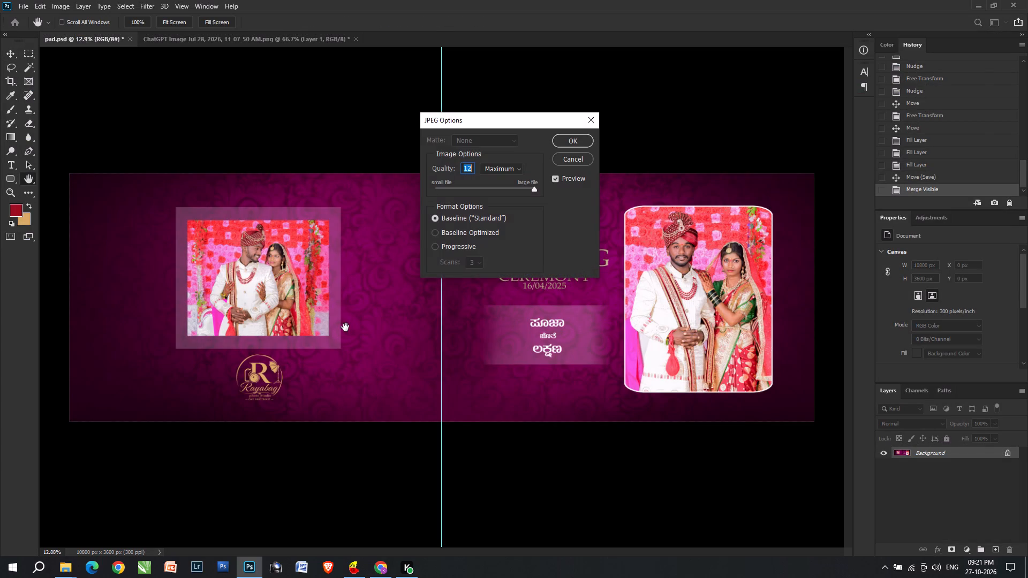
{"action": "key", "text": "alt+Tab"}
{"action": "key", "text": "alt+Tab"}
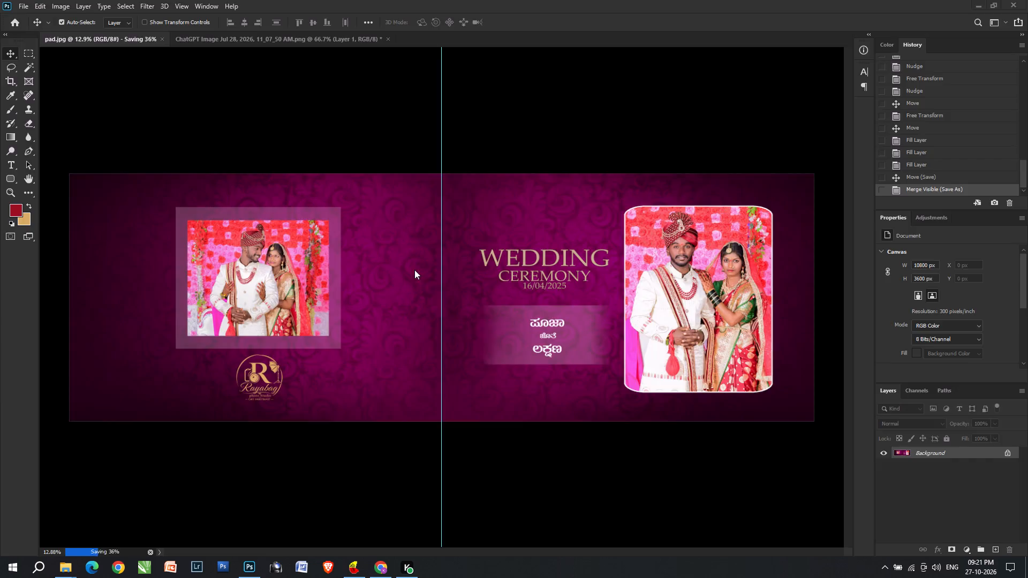
Open photo DSC_8715 from the Close up folder in Photos and examine its file information for the date taken.
{"action": "key", "text": "alt+Tab"}
{"action": "key", "text": "BackSpace"}
{"action": "left_click", "coordinate": [207, 197]}
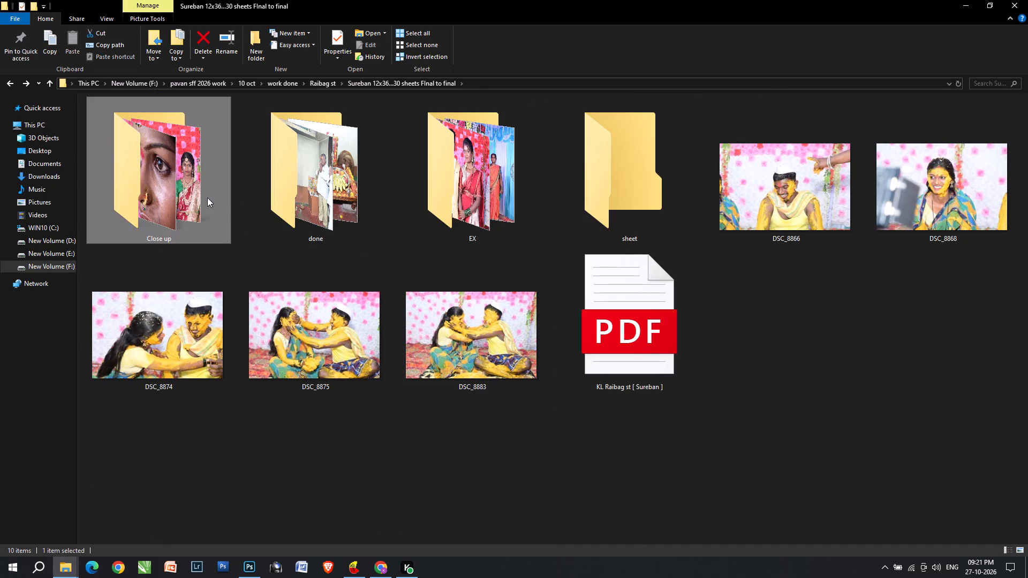
{"action": "left_click", "coordinate": [249, 195]}
{"action": "double_click", "coordinate": [208, 191]}
{"action": "left_click", "coordinate": [218, 197]}
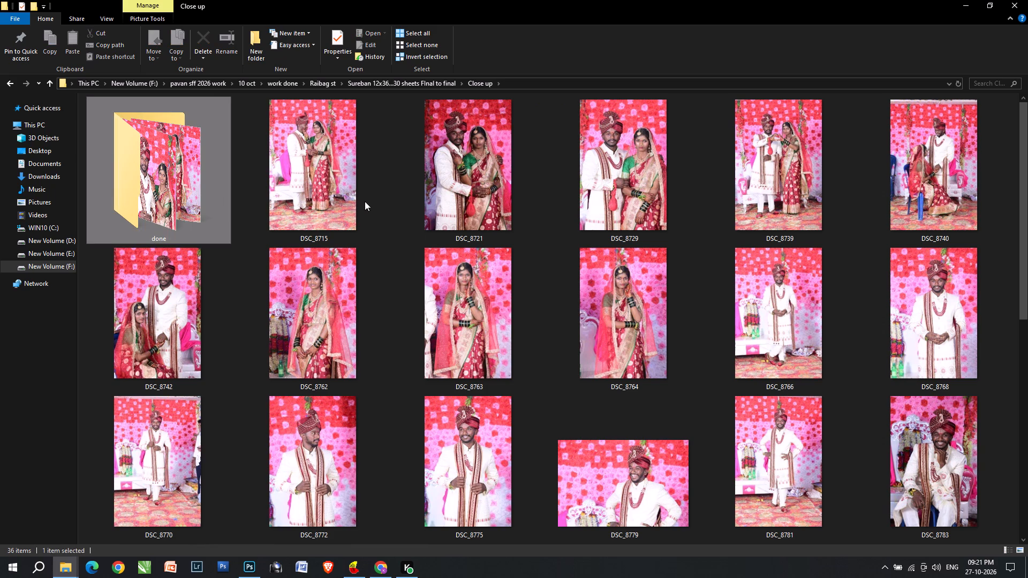
{"action": "left_click", "coordinate": [365, 201]}
{"action": "right_click", "coordinate": [365, 201]}
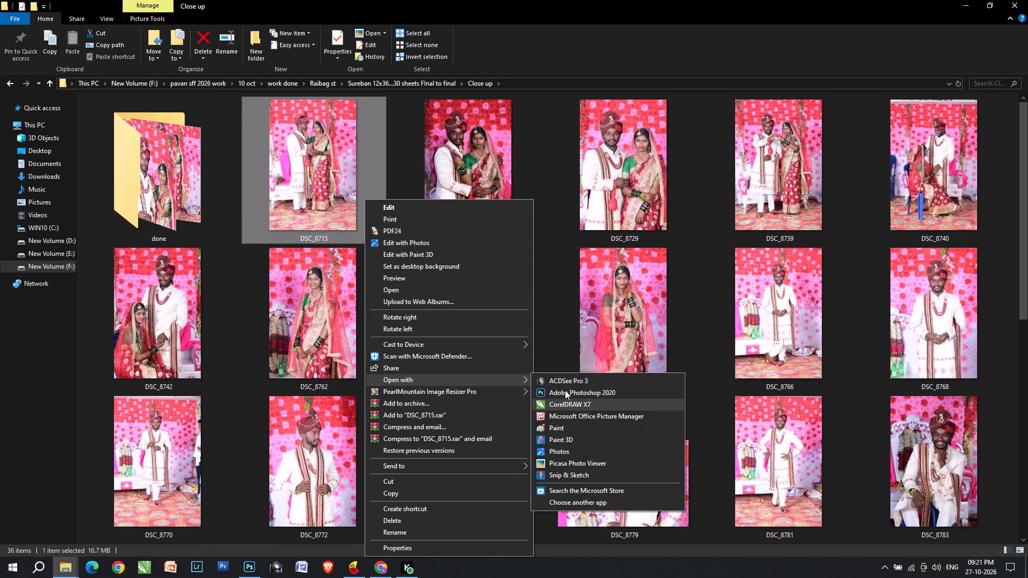
{"action": "left_click", "coordinate": [564, 446]}
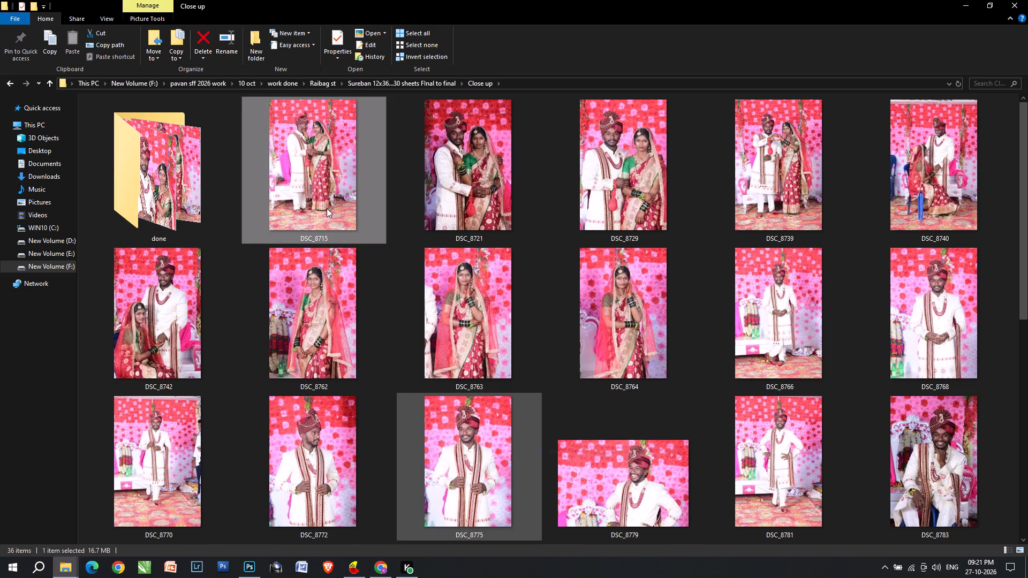
{"action": "left_click", "coordinate": [434, 564]}
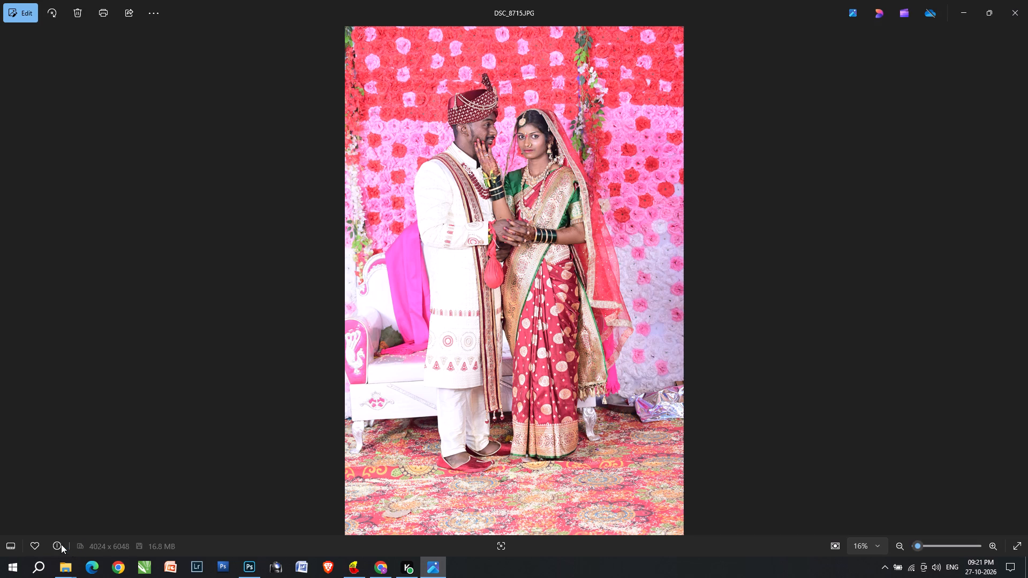
{"action": "left_click", "coordinate": [59, 544]}
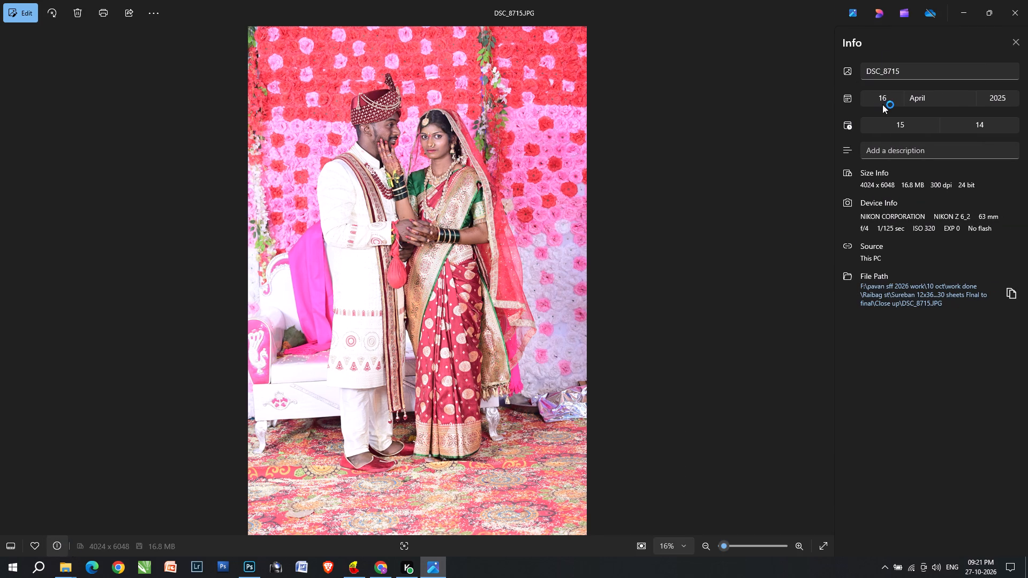
{"action": "left_click", "coordinate": [1027, 0]}
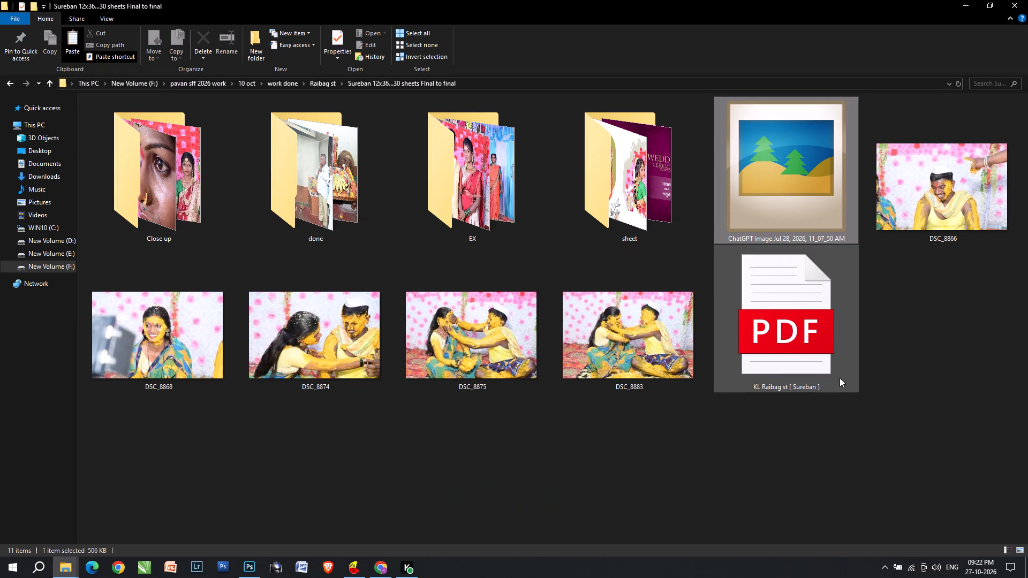
Move the pasted logo image out of the Sureban album folder up into its parent folder Raibag st.
{"action": "left_click", "coordinate": [1019, 347]}
{"action": "left_click_drag", "start_coordinate": [802, 193], "coordinate": [334, 78]}
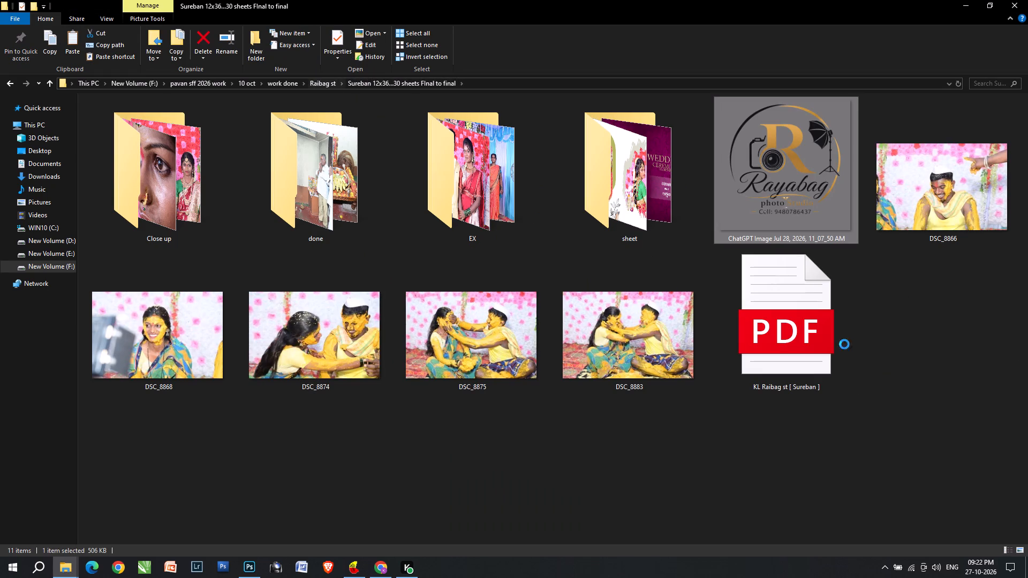
{"action": "left_click", "coordinate": [889, 347]}
Compare the album sheets 01 to pad in the sheet folder with all files in its JPEG subfolder.
{"action": "double_click", "coordinate": [618, 200]}
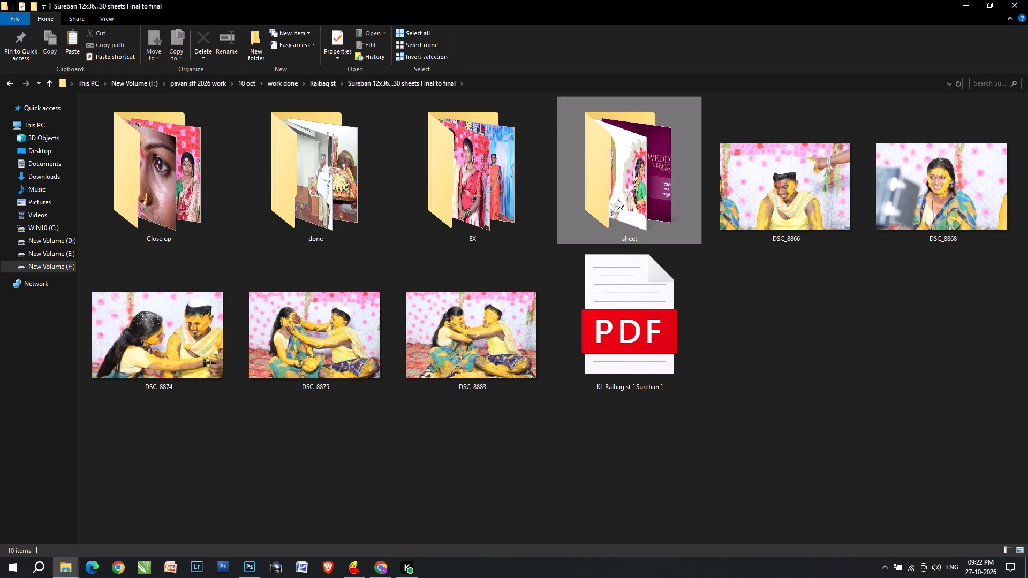
{"action": "scroll", "coordinate": [347, 301], "scroll_direction": "down", "scroll_amount": 6}
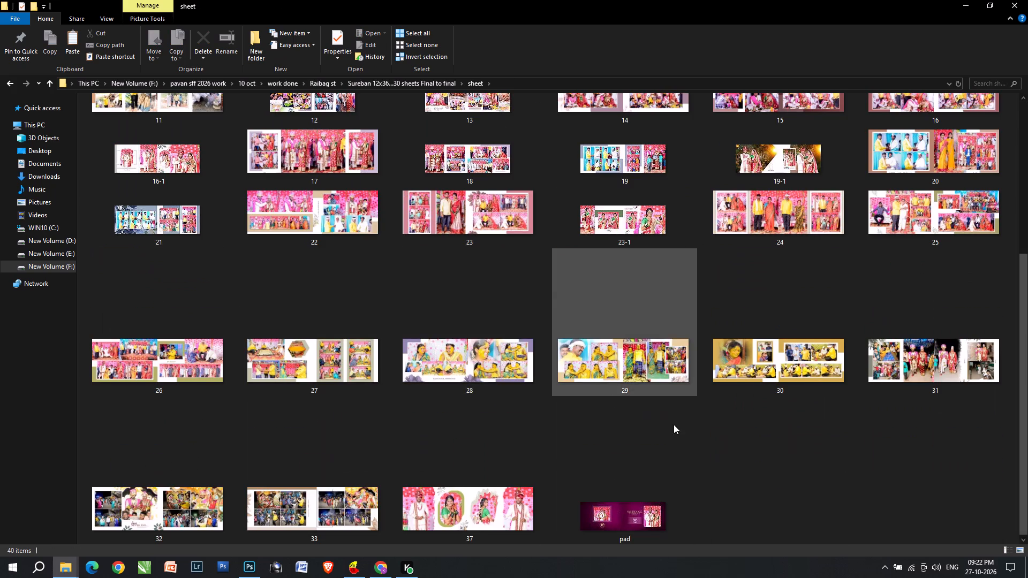
{"action": "scroll", "coordinate": [625, 389], "scroll_direction": "up", "scroll_amount": 3}
{"action": "left_click", "coordinate": [494, 229]}
{"action": "scroll", "coordinate": [512, 390], "scroll_direction": "down", "scroll_amount": 10}
{"action": "left_click", "coordinate": [634, 531], "text": "shift"}
{"action": "scroll", "coordinate": [251, 294], "scroll_direction": "up", "scroll_amount": 2}
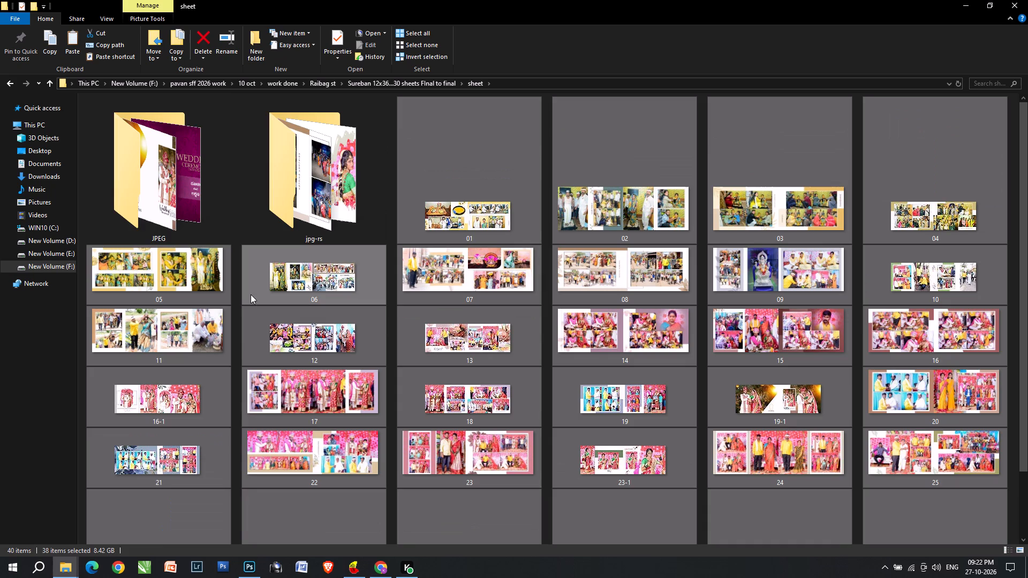
{"action": "scroll", "coordinate": [251, 294], "scroll_direction": "up", "scroll_amount": 5}
{"action": "double_click", "coordinate": [170, 210]}
{"action": "key", "text": "ctrl+a"}
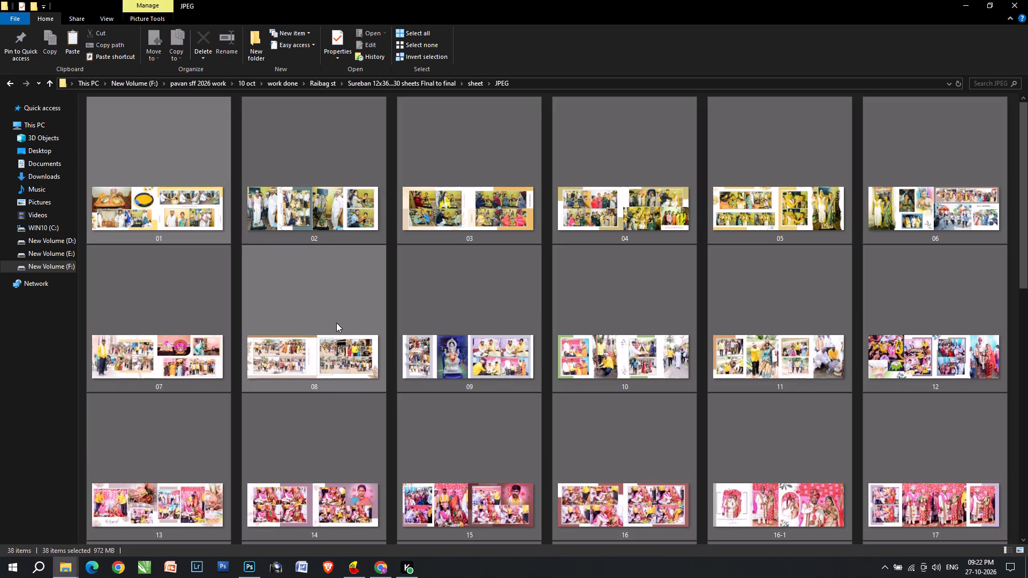
{"action": "scroll", "coordinate": [350, 320], "scroll_direction": "down", "scroll_amount": 19}
{"action": "left_click", "coordinate": [535, 457]}
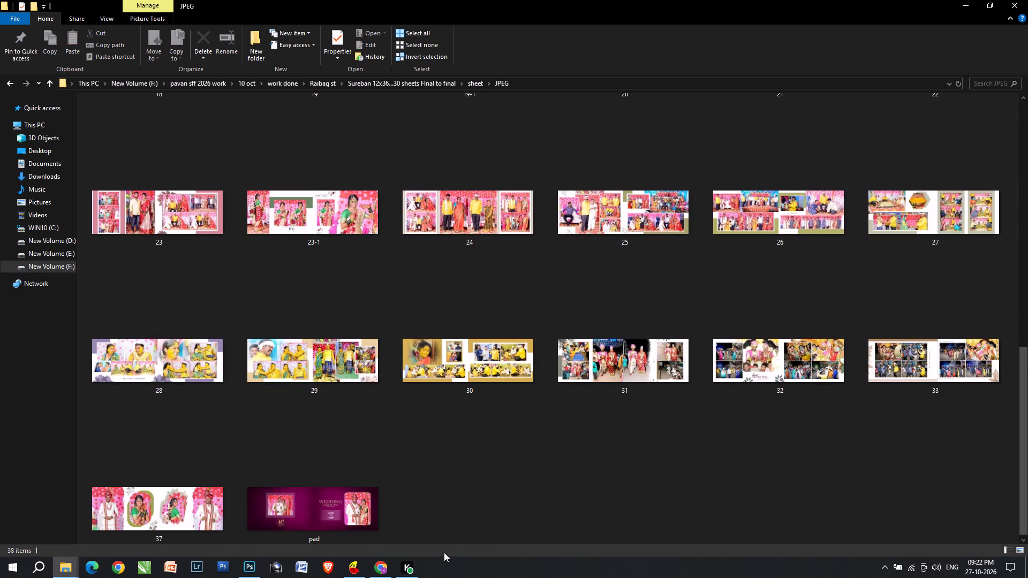